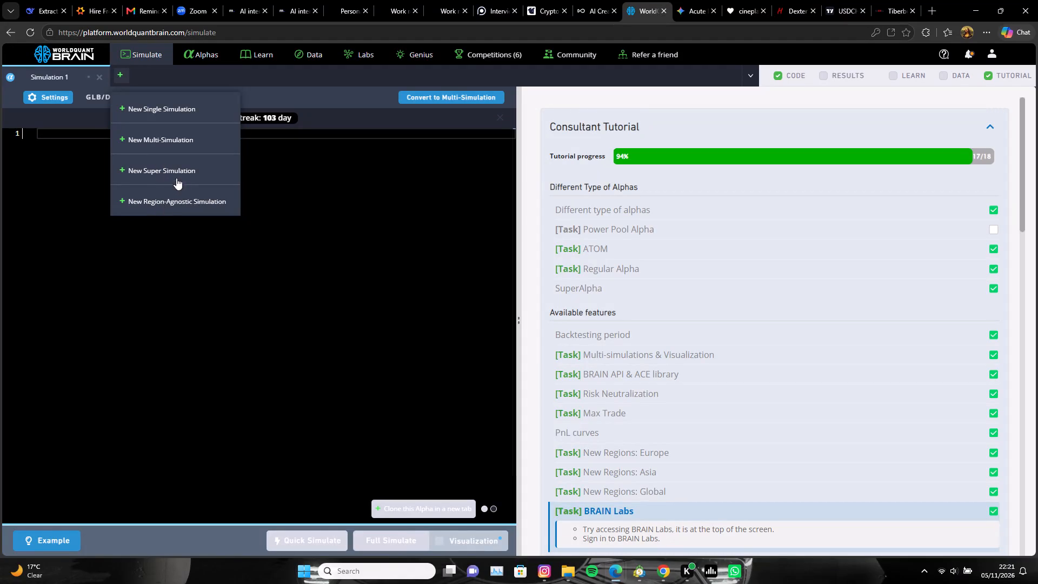
Create a new region-agnostic simulation and paste in the copied alpha expression (ts_backfill(ts_av_diff(vec_avg(mdl138_5idpc),140),353)+(ts_quantile((star_val_piv_industry_rank),120))).
left_click(215, 204)
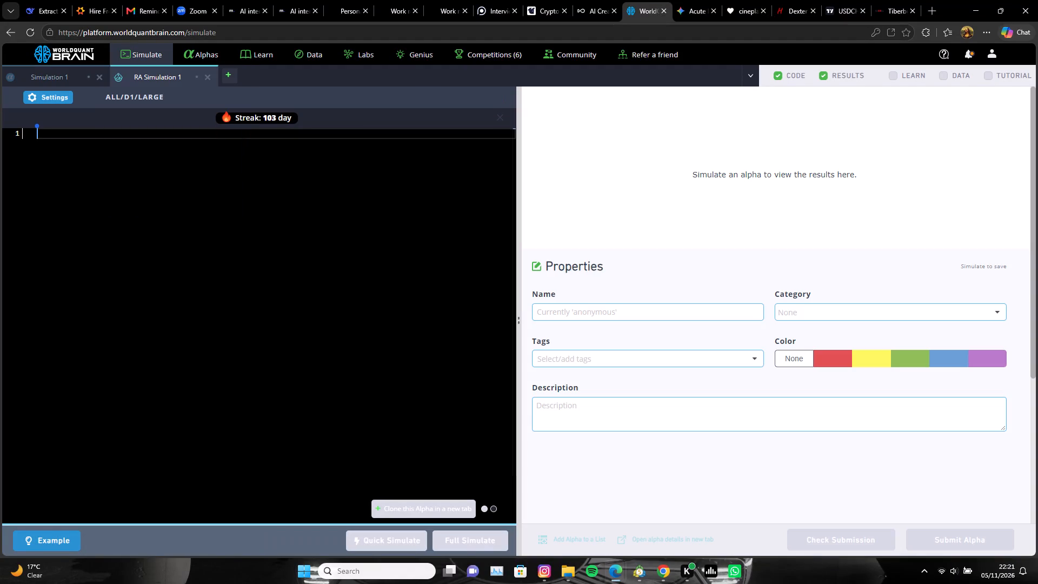
right_click(75, 142)
left_click(128, 203)
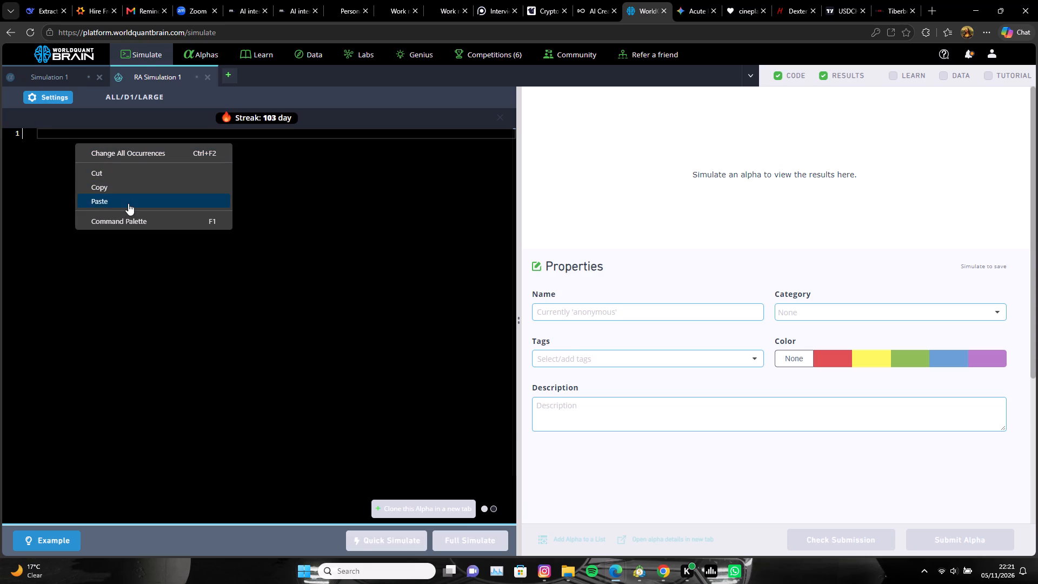
Run a full simulation of the pasted region-agnostic alpha with the ALL/D1/LARGE settings.
left_click(454, 539)
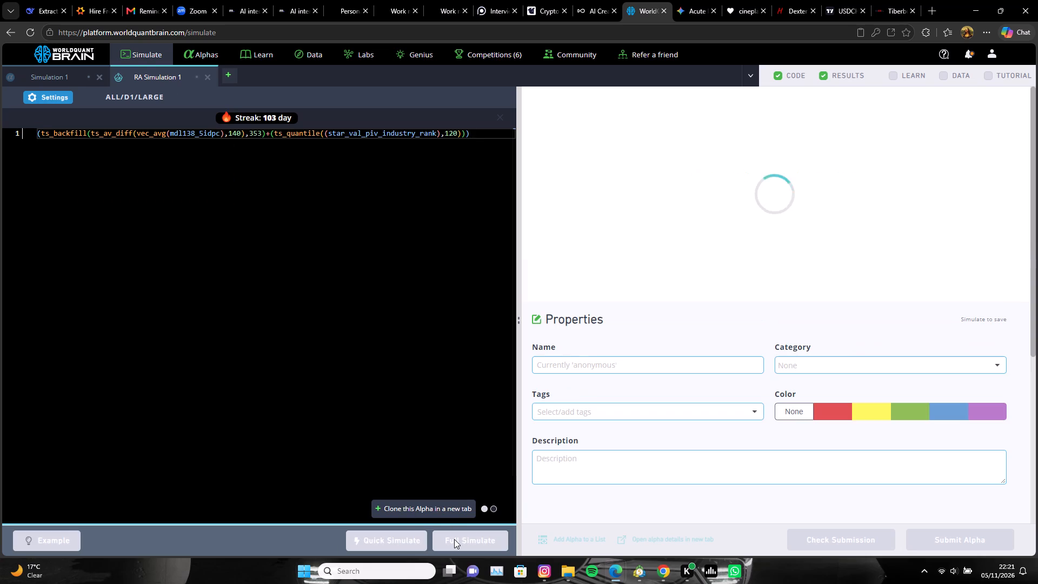
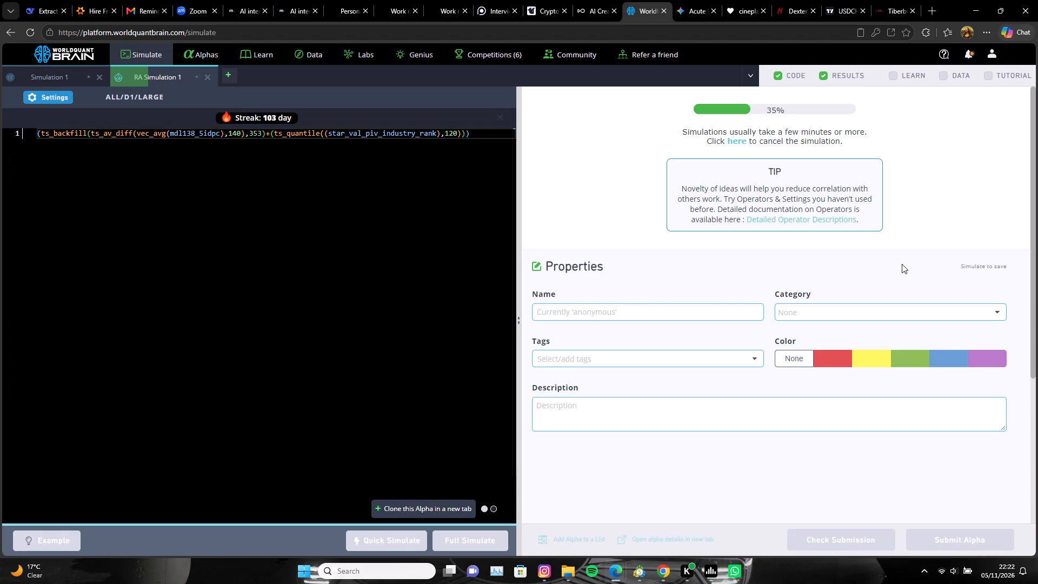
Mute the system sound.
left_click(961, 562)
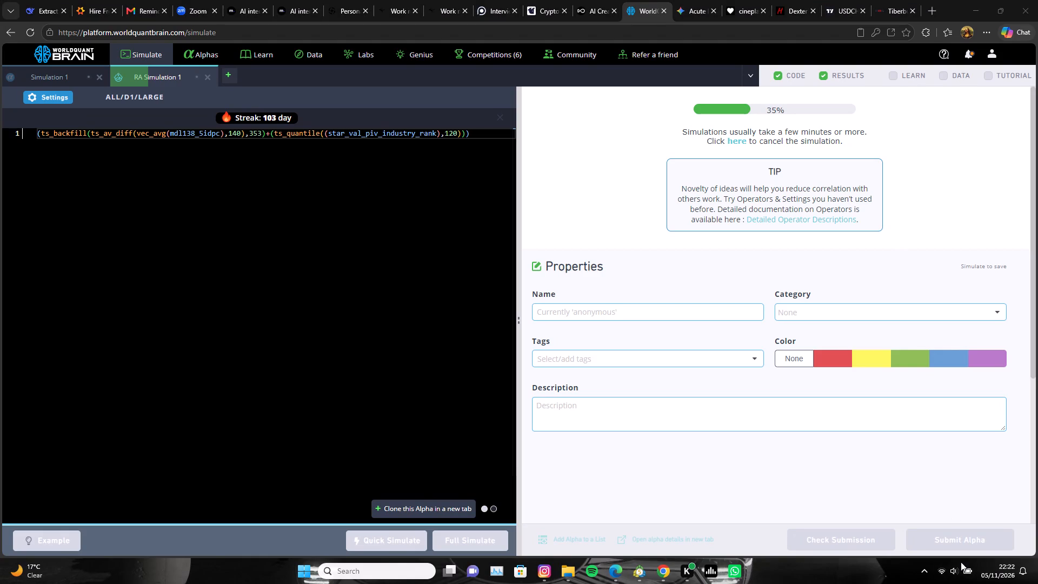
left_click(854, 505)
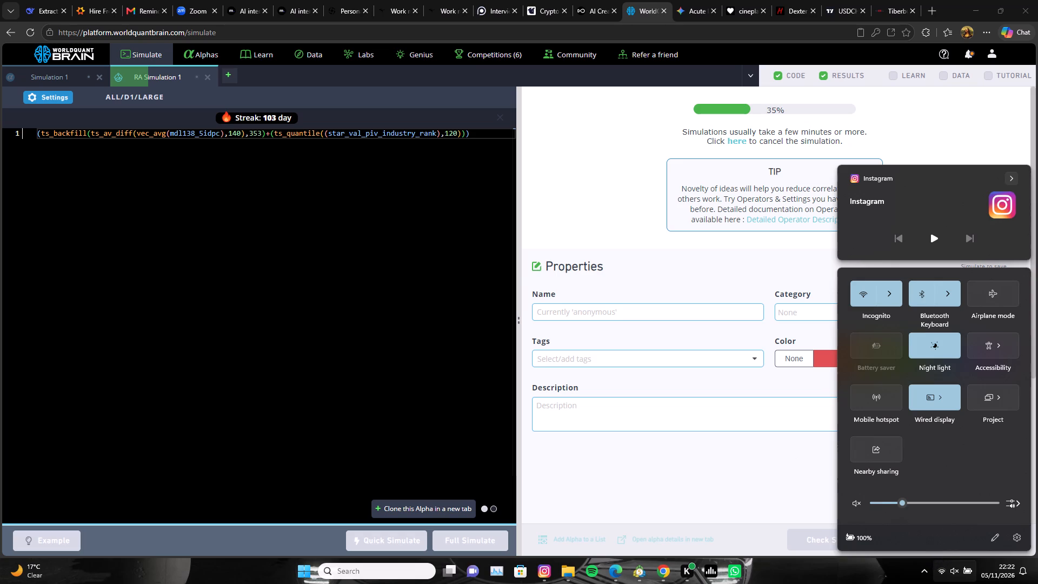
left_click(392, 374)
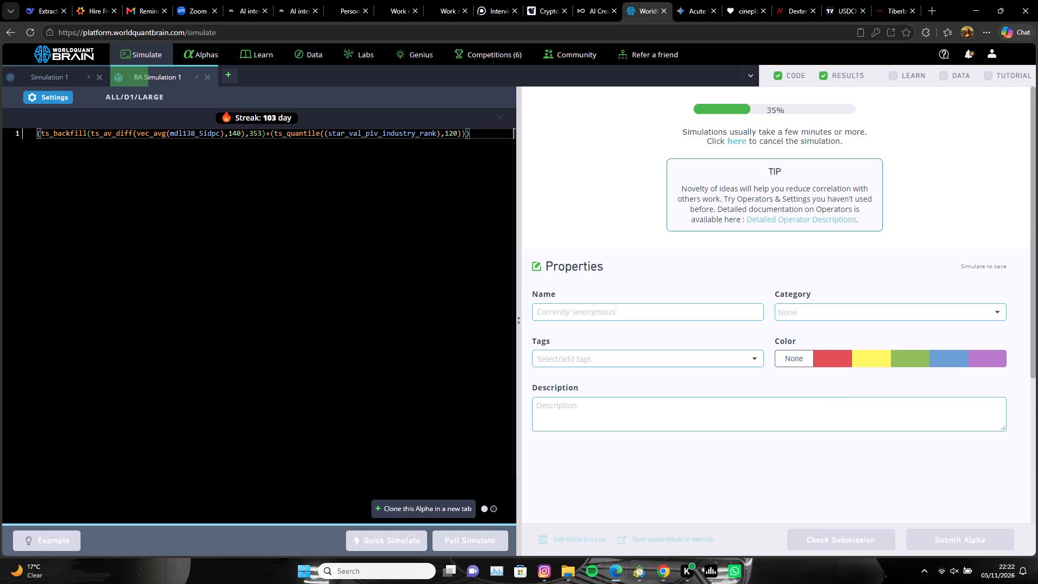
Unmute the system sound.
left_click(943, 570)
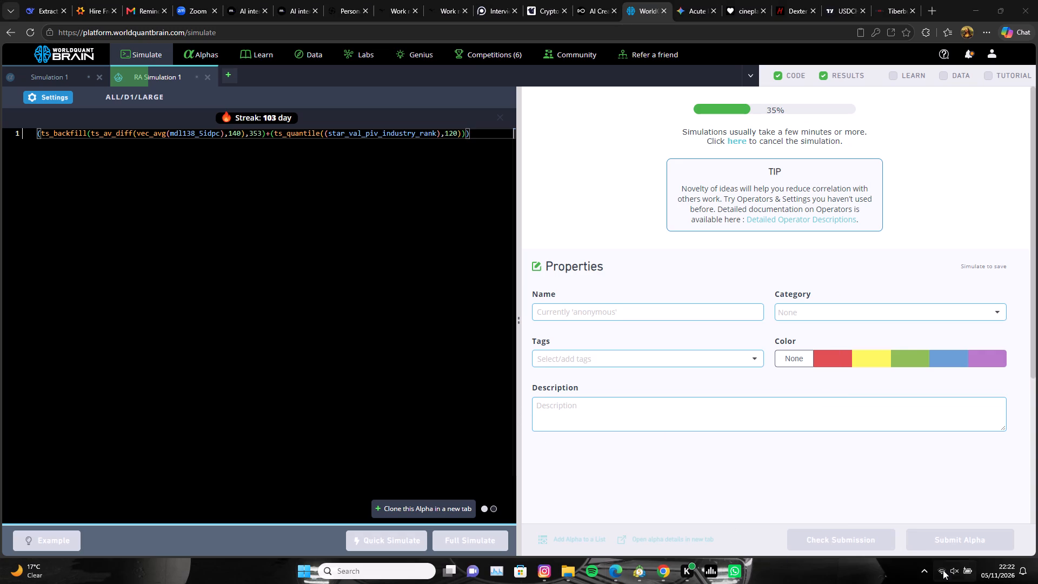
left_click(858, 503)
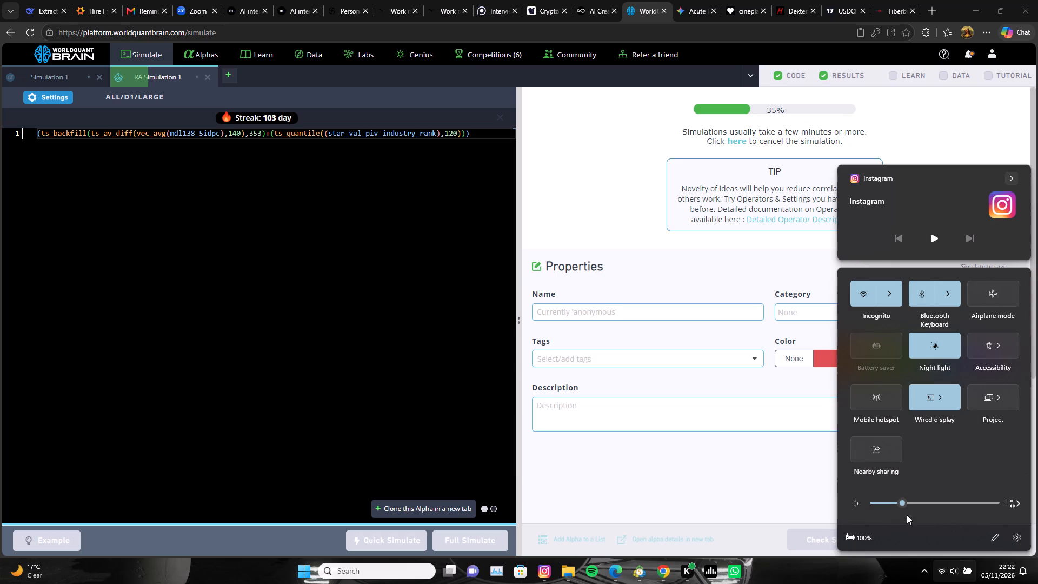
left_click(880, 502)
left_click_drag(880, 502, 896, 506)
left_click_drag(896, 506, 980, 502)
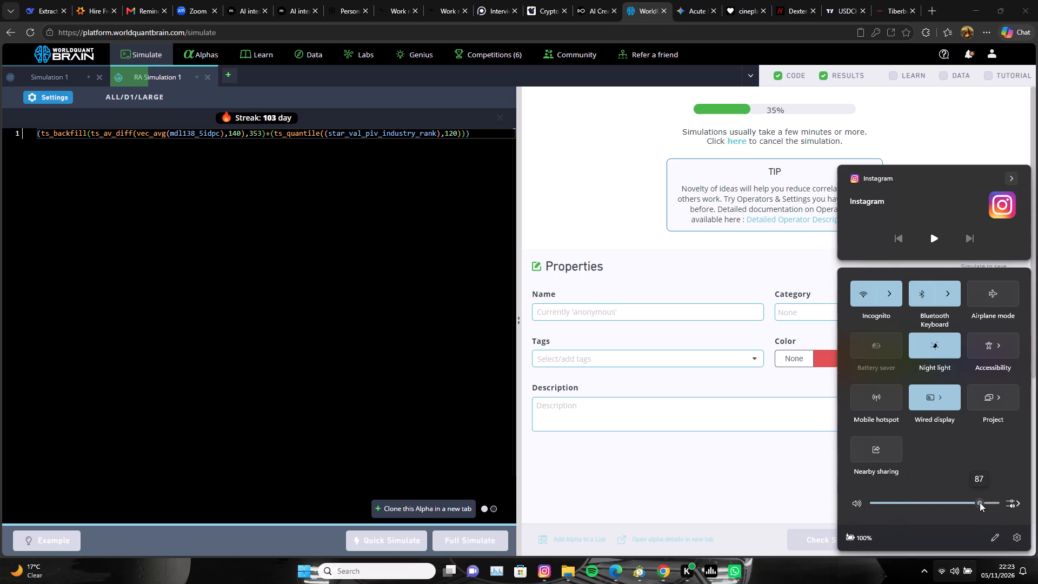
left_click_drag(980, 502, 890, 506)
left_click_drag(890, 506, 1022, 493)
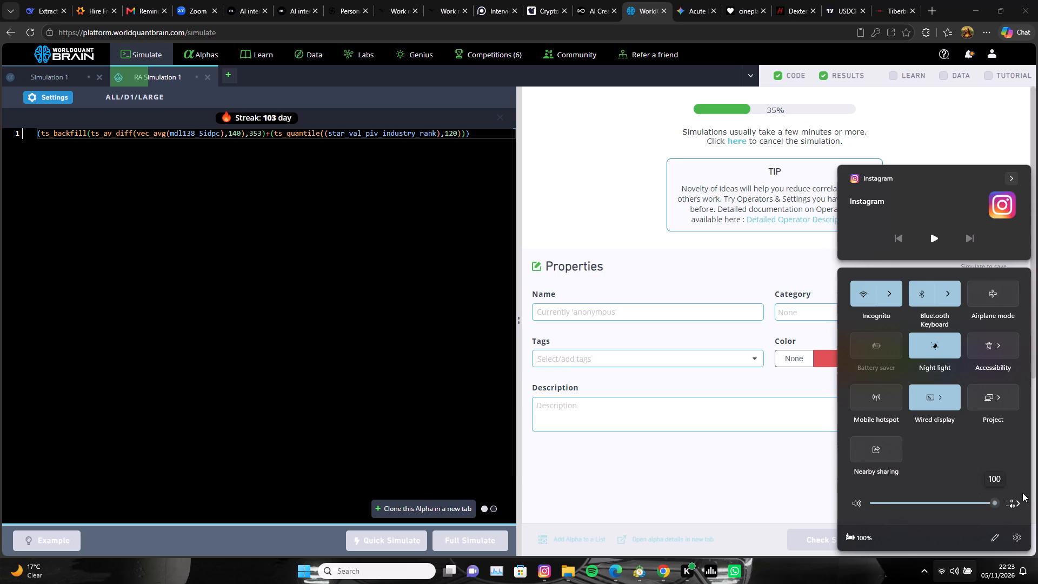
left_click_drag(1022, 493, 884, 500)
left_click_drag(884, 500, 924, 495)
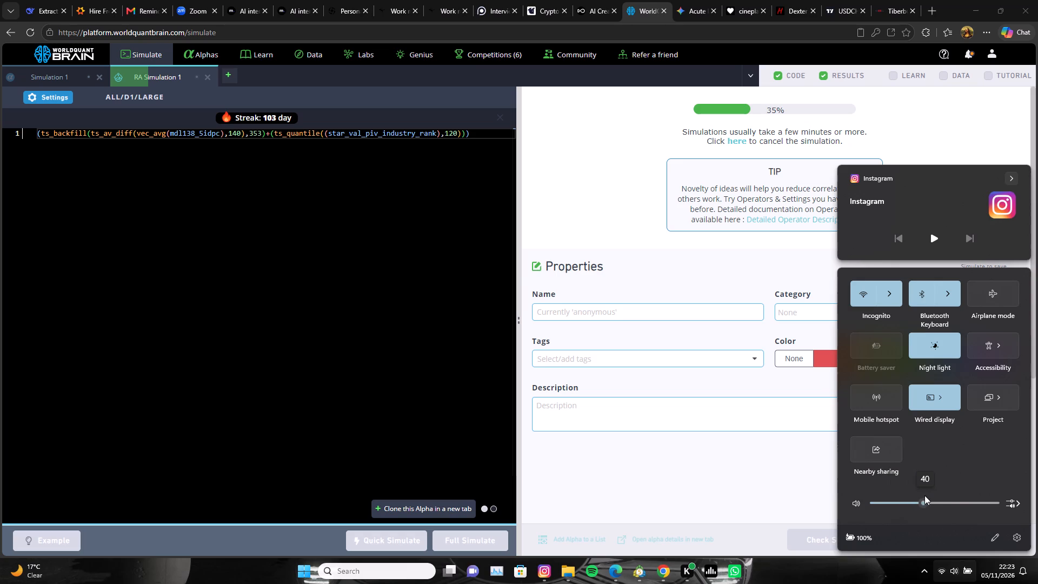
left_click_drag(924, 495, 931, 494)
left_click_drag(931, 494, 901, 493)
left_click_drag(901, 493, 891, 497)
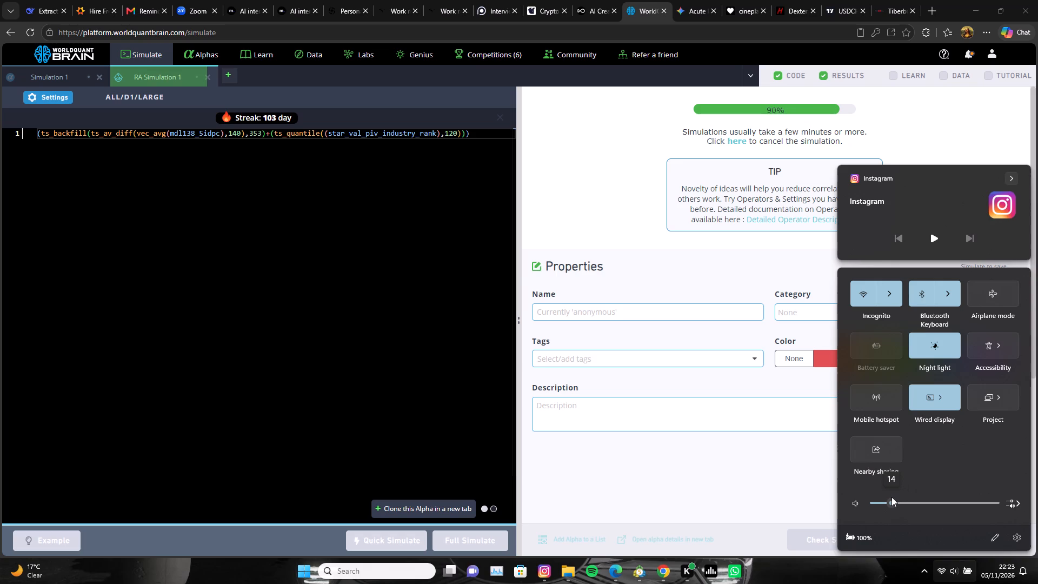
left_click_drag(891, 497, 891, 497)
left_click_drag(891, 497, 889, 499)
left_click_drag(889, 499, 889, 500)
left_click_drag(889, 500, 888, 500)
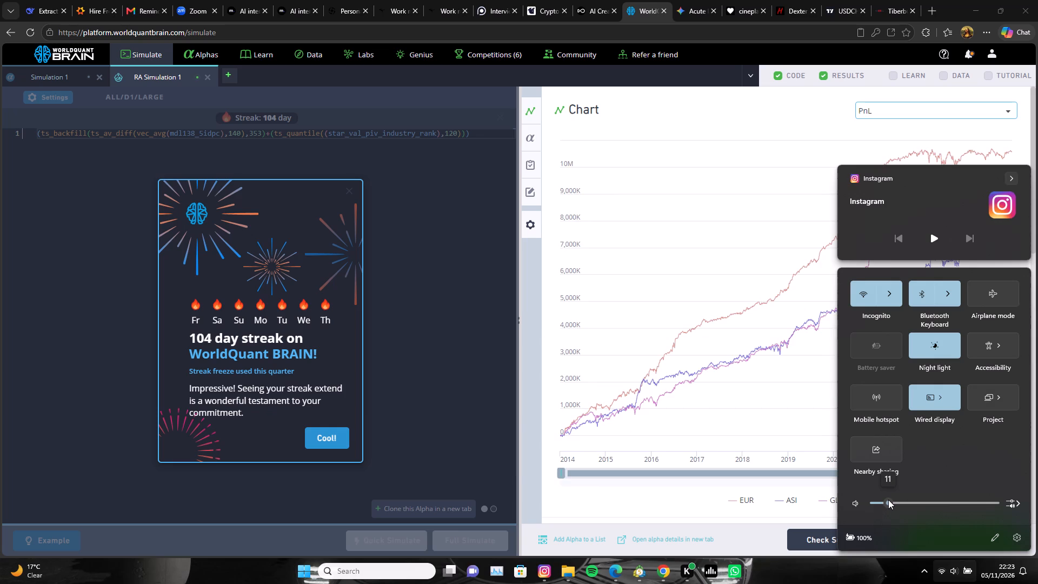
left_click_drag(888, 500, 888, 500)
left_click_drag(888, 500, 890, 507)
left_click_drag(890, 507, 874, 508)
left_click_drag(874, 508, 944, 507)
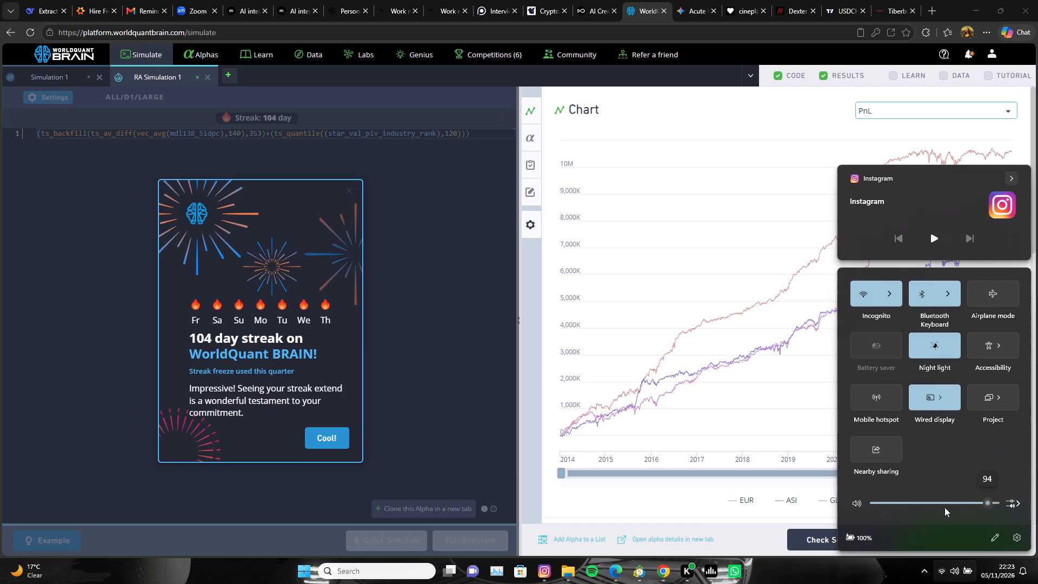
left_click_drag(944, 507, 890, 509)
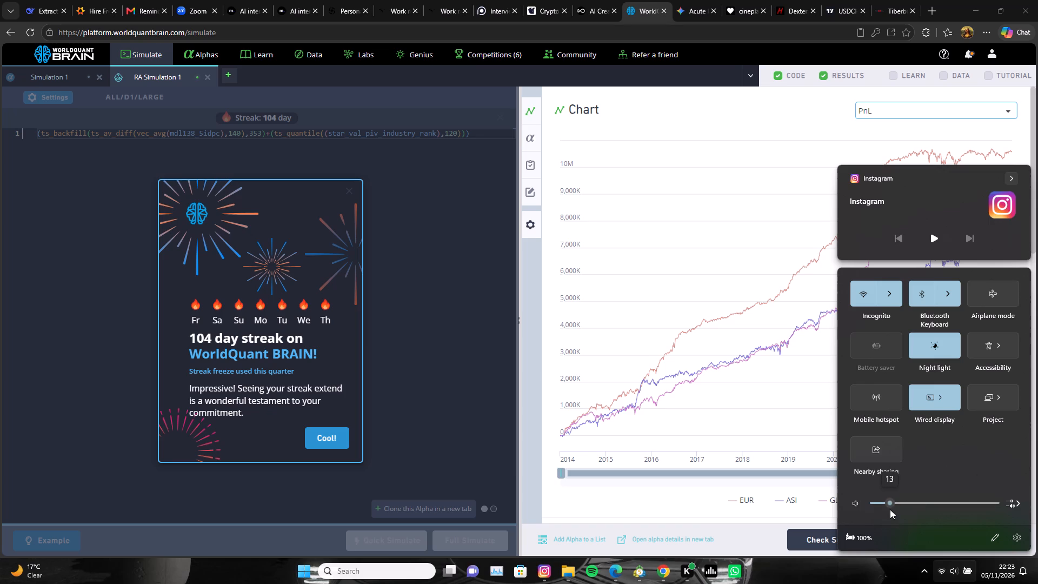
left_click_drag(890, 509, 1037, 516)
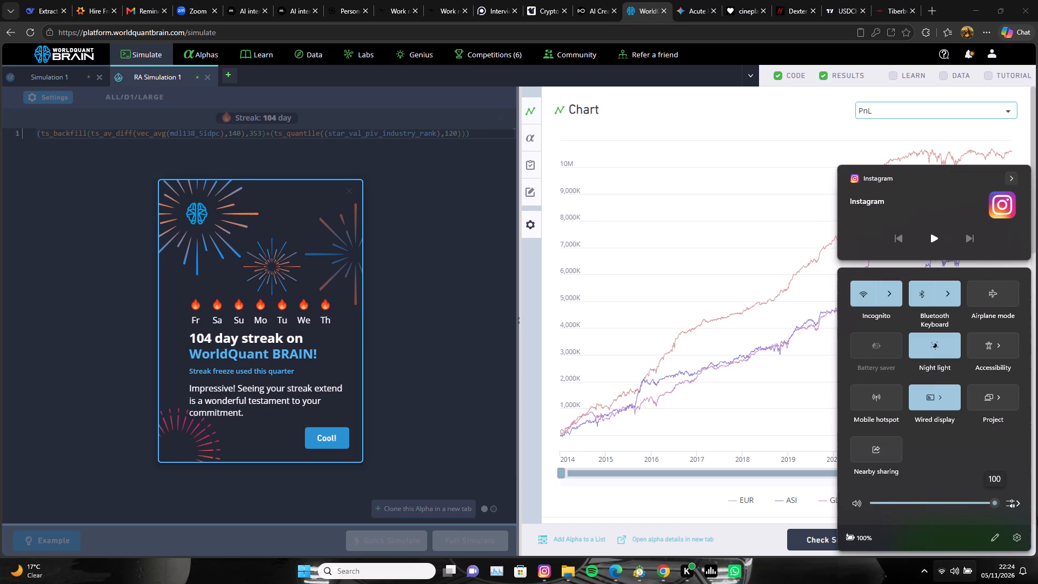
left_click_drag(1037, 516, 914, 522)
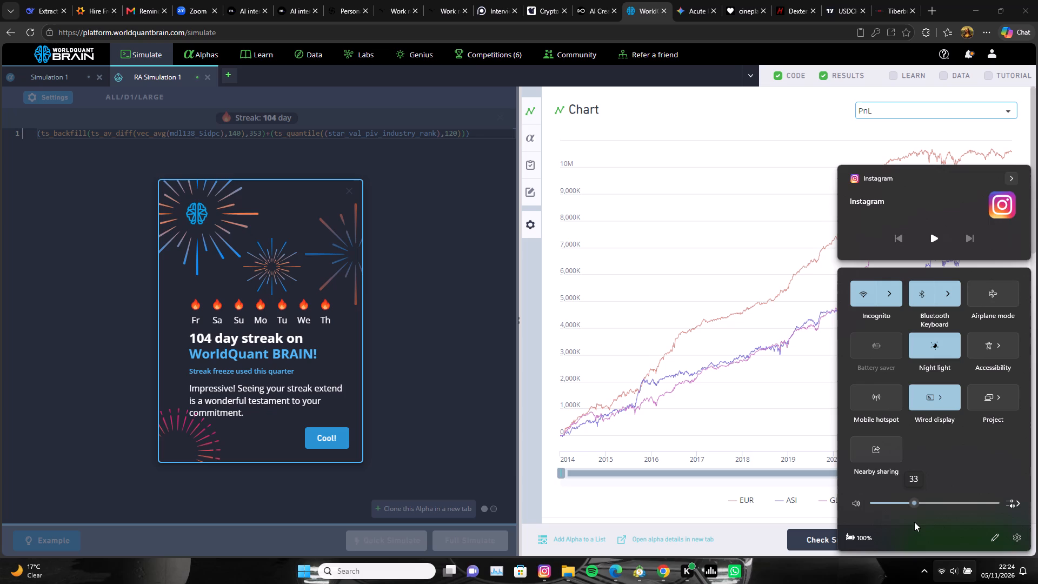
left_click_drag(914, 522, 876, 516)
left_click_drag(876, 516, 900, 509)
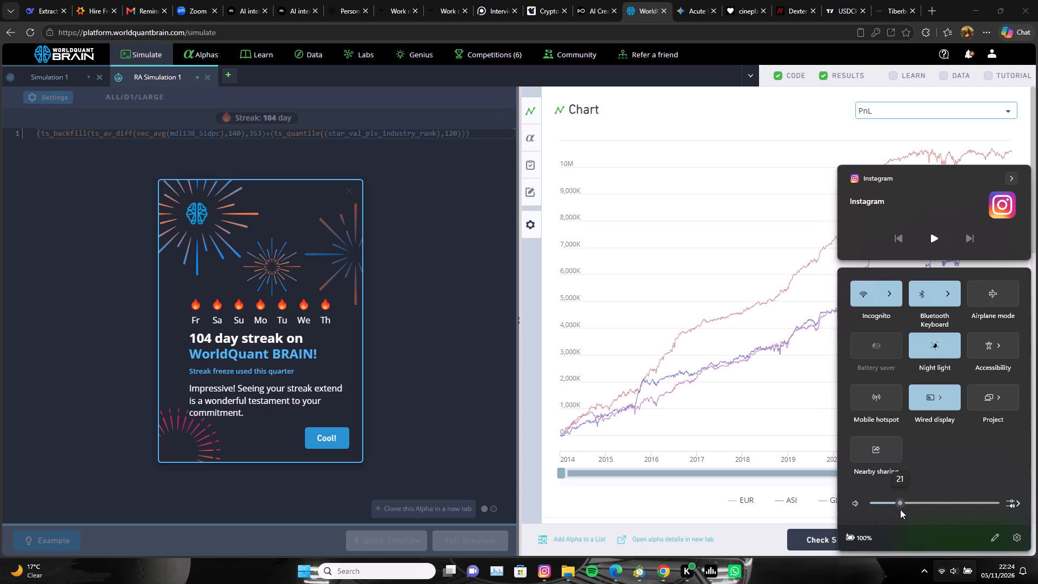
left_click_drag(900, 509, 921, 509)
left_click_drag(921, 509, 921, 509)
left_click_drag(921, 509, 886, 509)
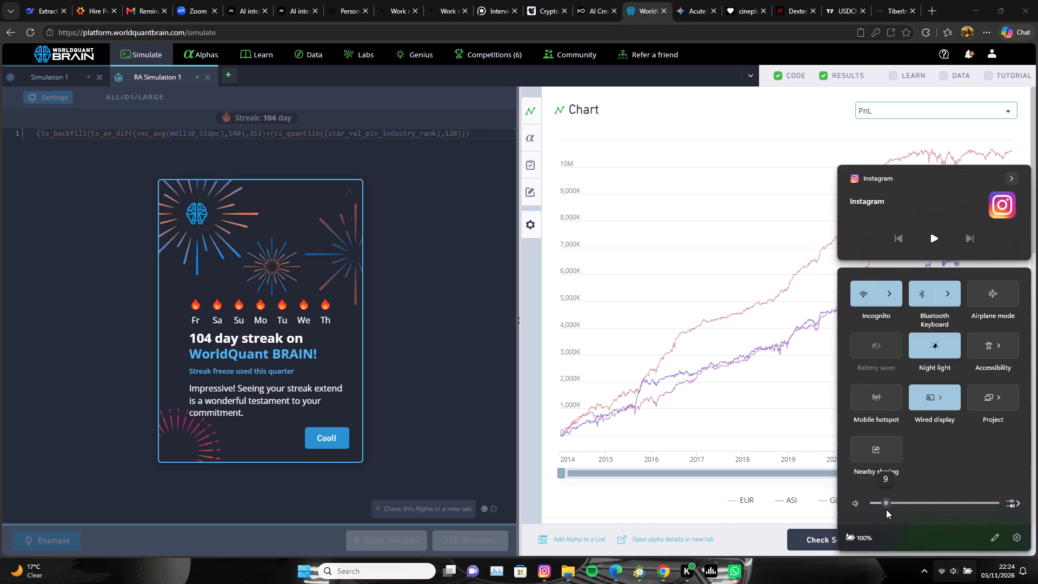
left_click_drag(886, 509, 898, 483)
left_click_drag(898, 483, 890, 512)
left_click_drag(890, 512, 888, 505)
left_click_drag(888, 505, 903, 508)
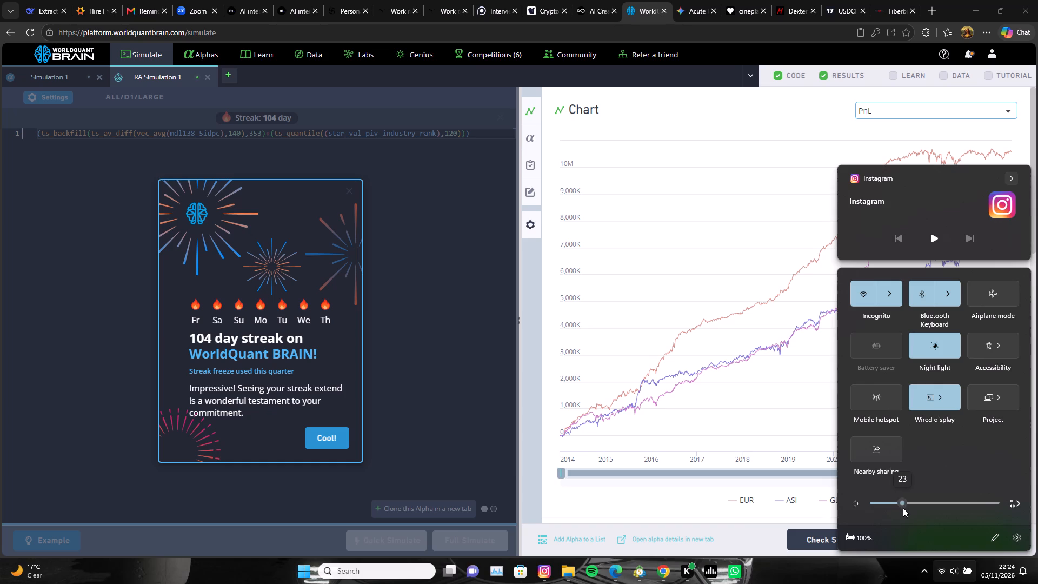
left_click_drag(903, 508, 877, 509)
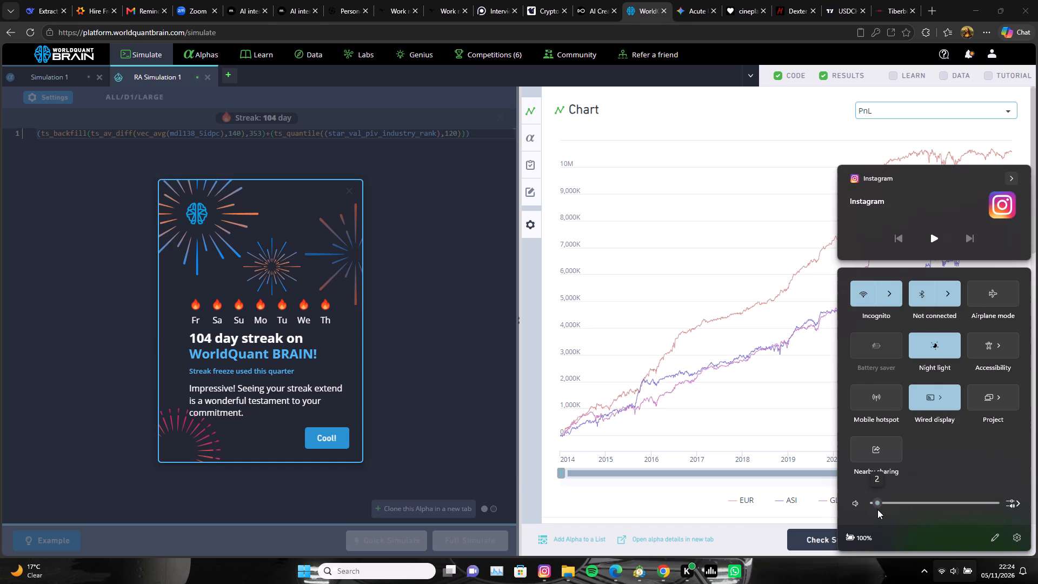
left_click_drag(877, 509, 893, 510)
left_click_drag(893, 510, 926, 515)
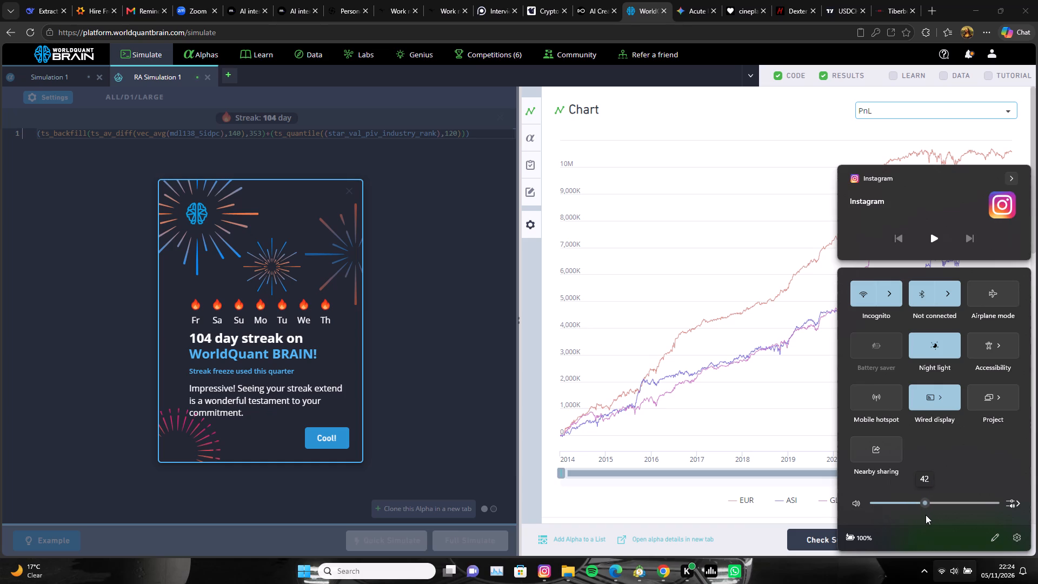
left_click_drag(926, 515, 897, 520)
left_click_drag(897, 520, 898, 519)
left_click_drag(898, 519, 831, 523)
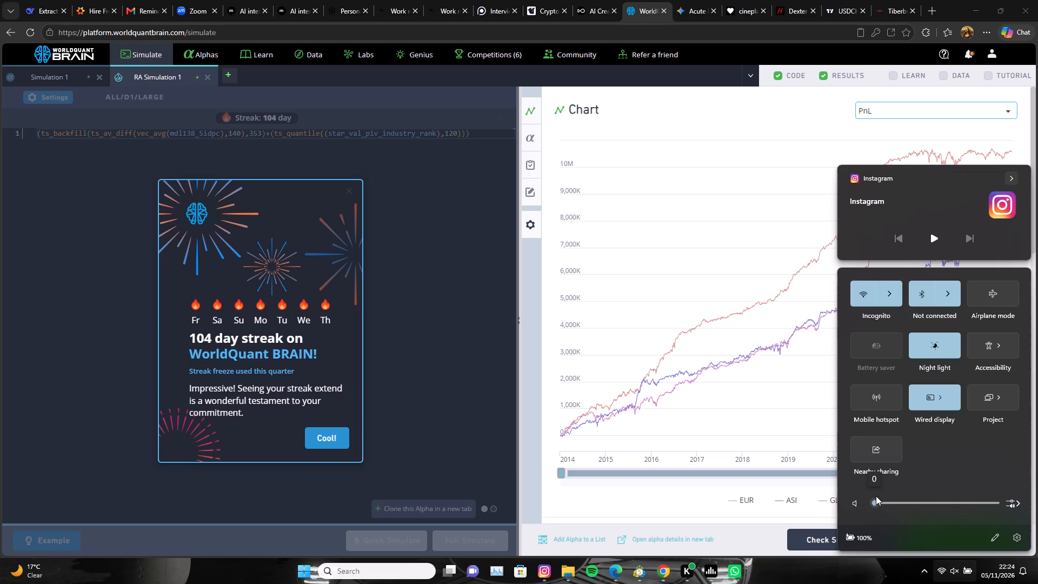
left_click_drag(876, 500, 904, 506)
left_click_drag(904, 506, 888, 514)
left_click_drag(888, 514, 949, 515)
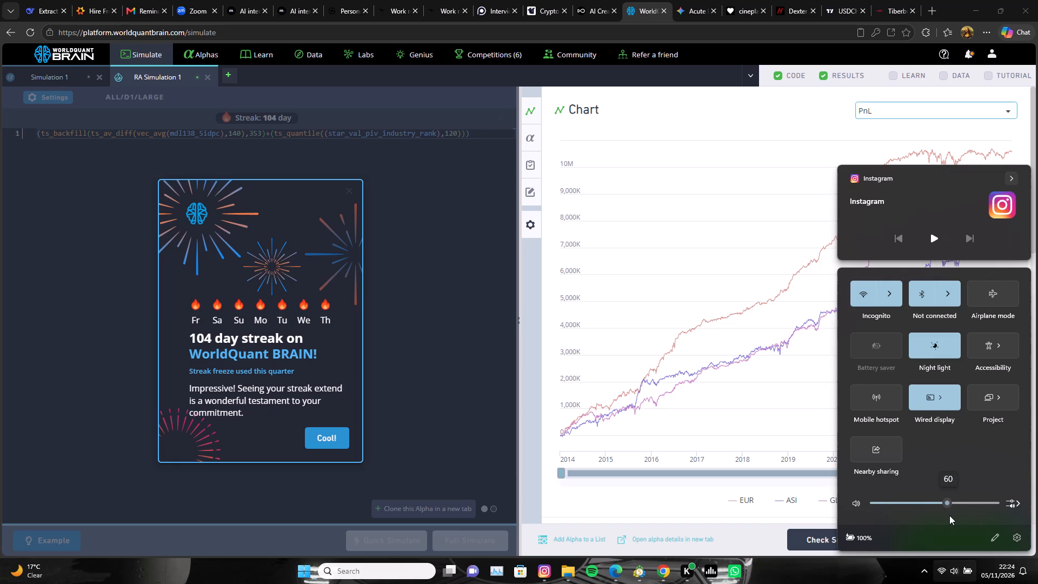
left_click_drag(949, 515, 953, 516)
left_click_drag(953, 516, 886, 516)
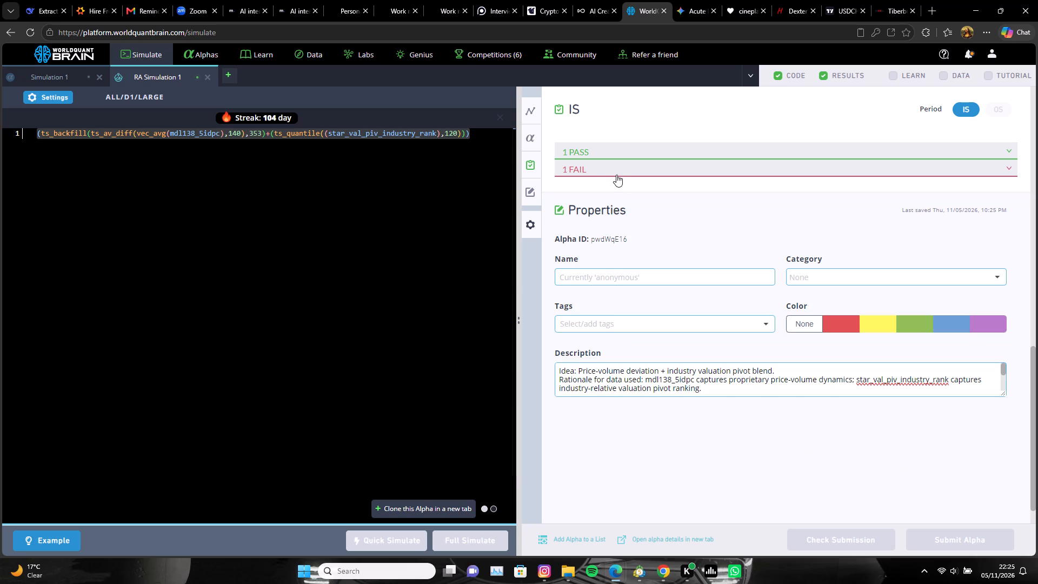
Expand the failed submission test to read its details.
left_click(616, 175)
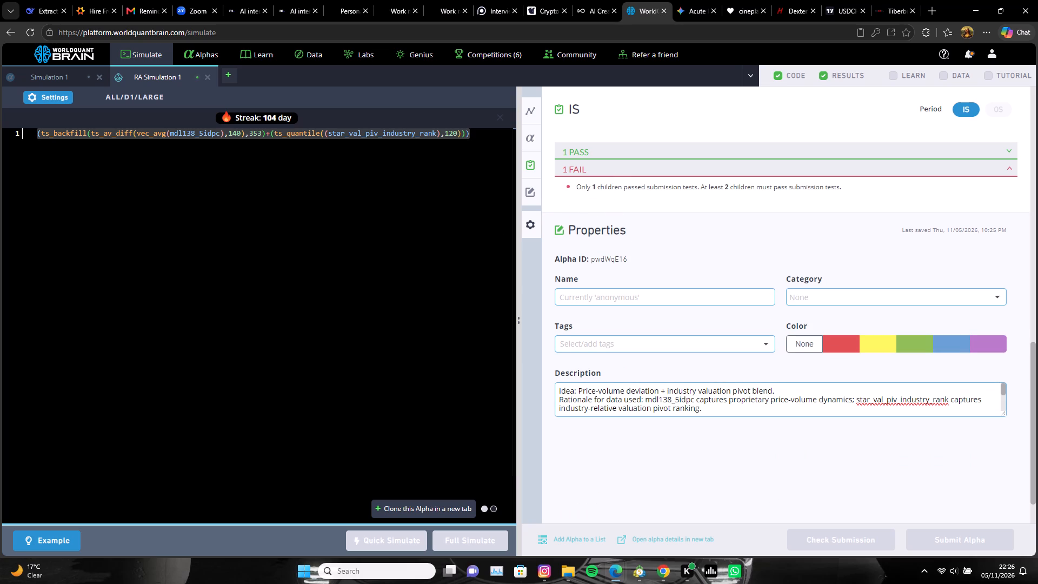
Change the RA simulation's neutralization to Statistical, apply the settings, and run a full simulation again.
left_click(30, 99)
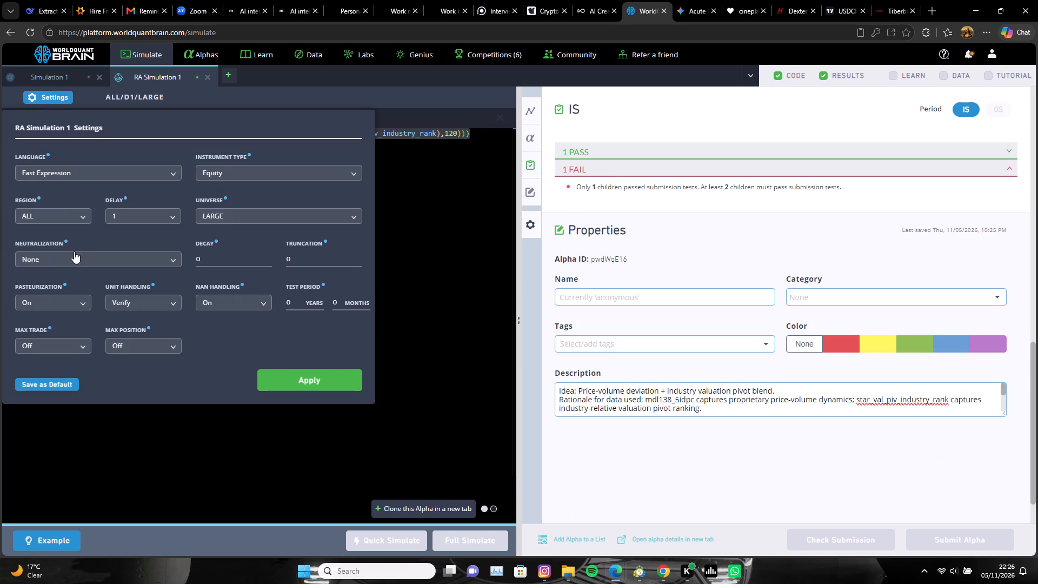
left_click(75, 260)
scroll(89, 334, "down", 2)
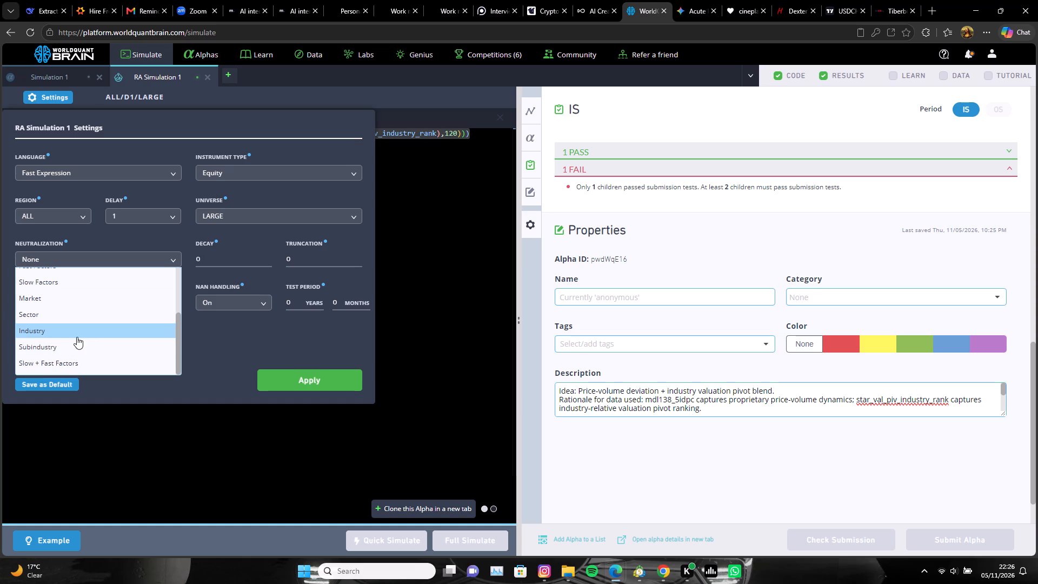
scroll(77, 337, "down", 4)
scroll(88, 309, "up", 2)
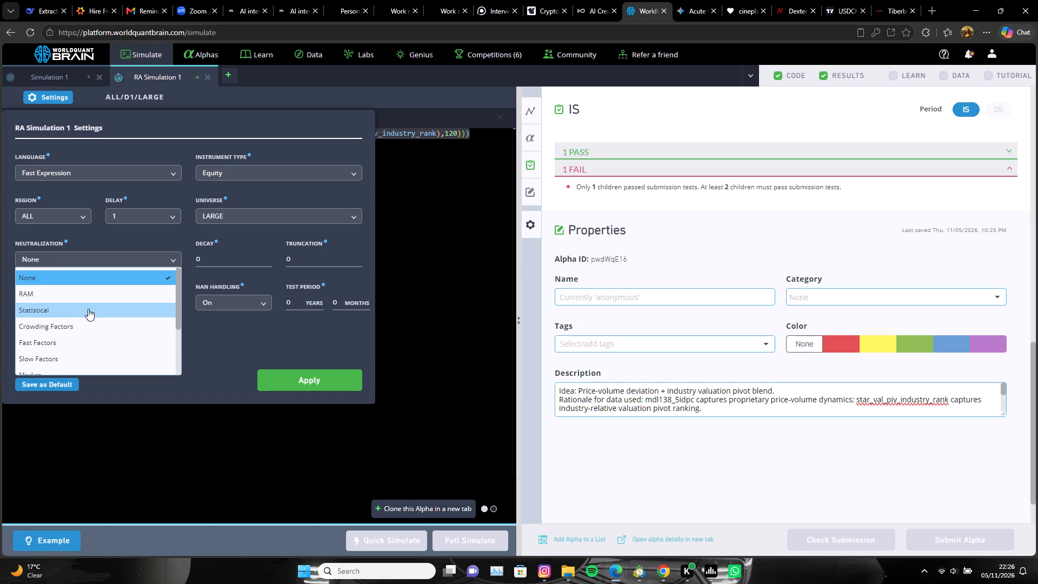
left_click(86, 310)
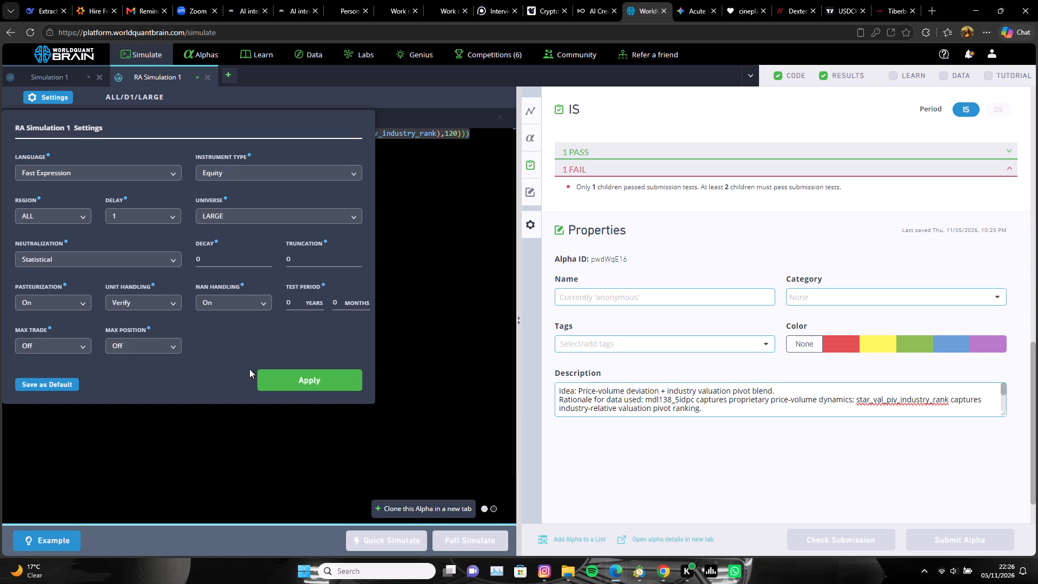
left_click(308, 382)
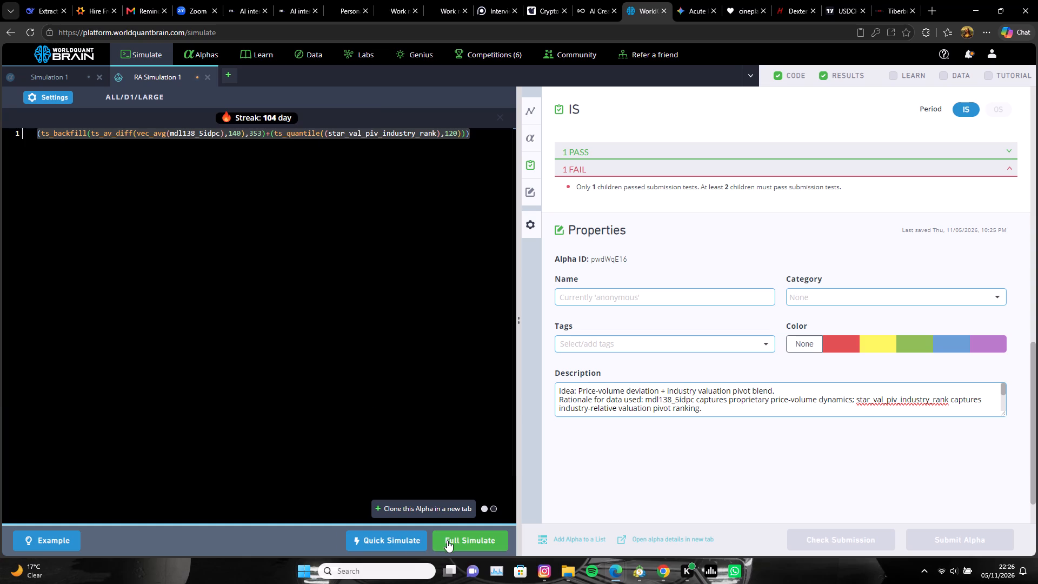
left_click(448, 539)
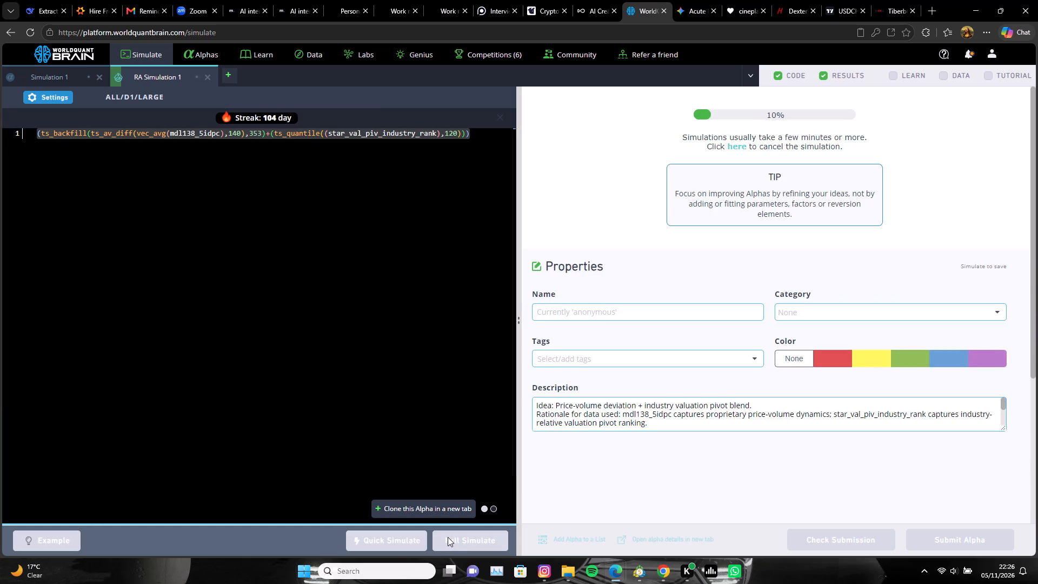
Switch to the TradingView USDCHF chart and copy a screenshot of the area covering the recent drop, trendline and New York PM zone.
left_click(836, 0)
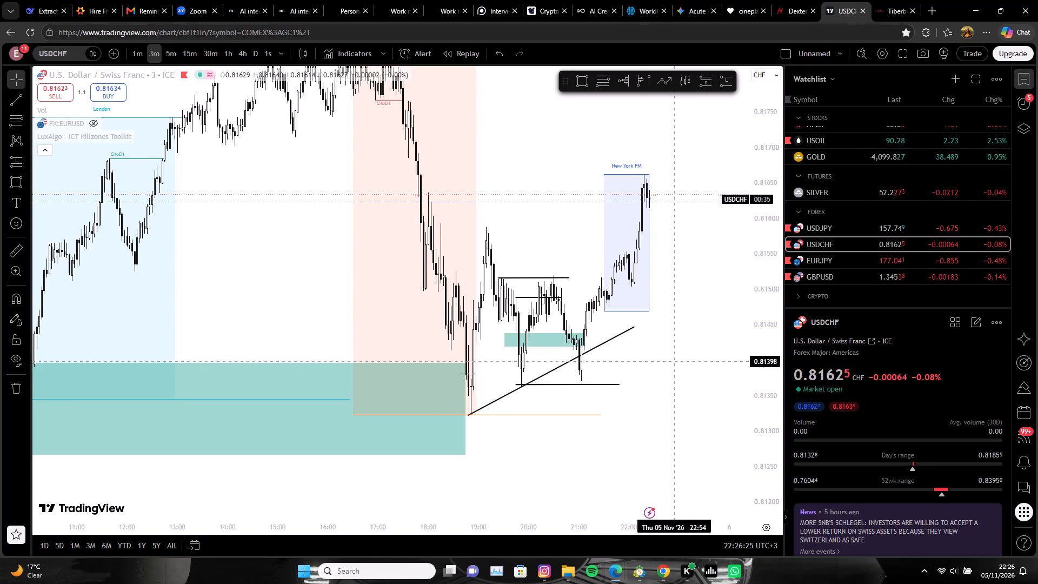
left_click_drag(680, 366, 682, 397)
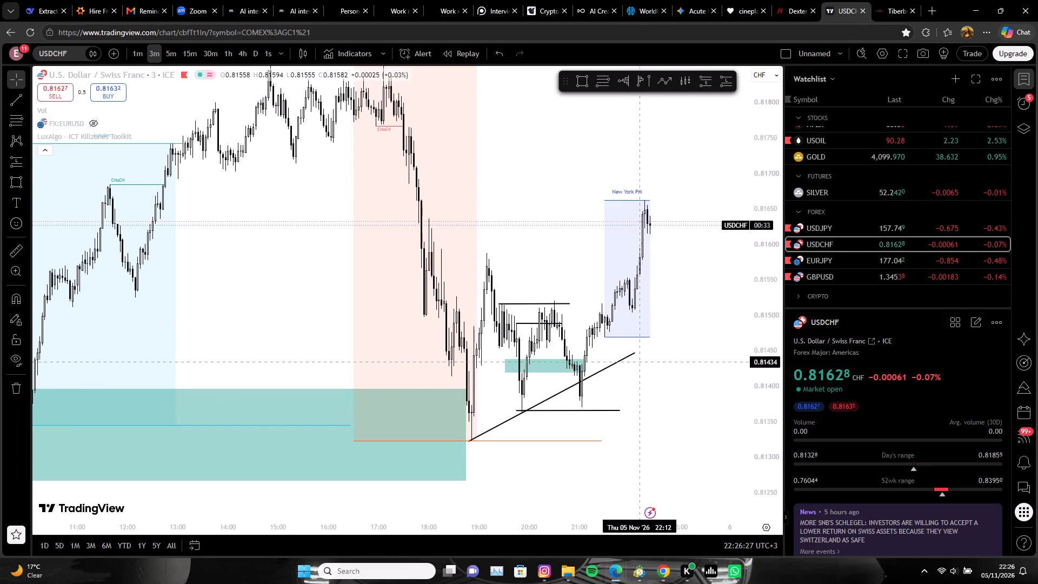
key("ctrl+shift+s")
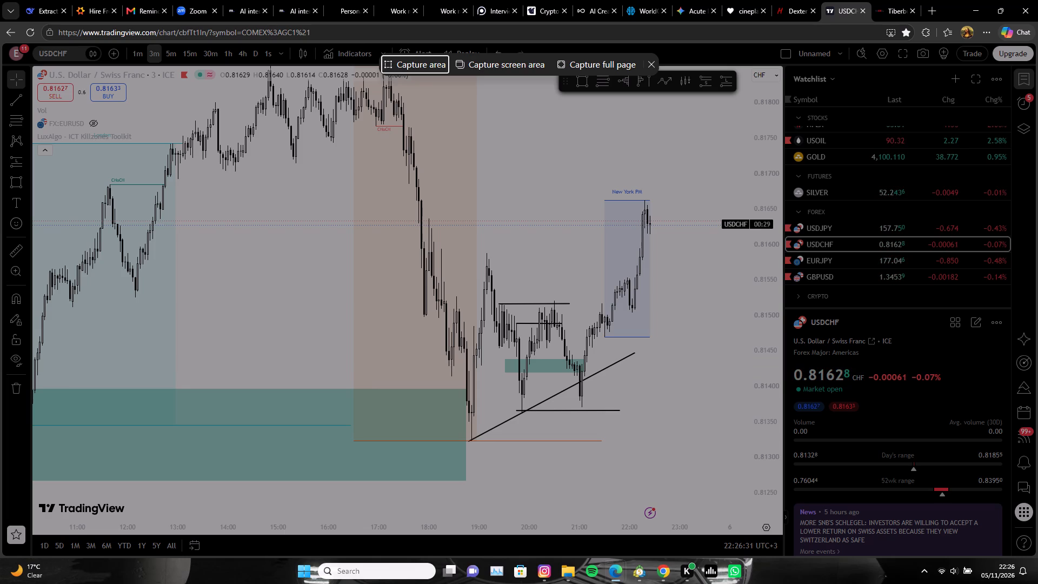
left_click_drag(386, 154, 756, 487)
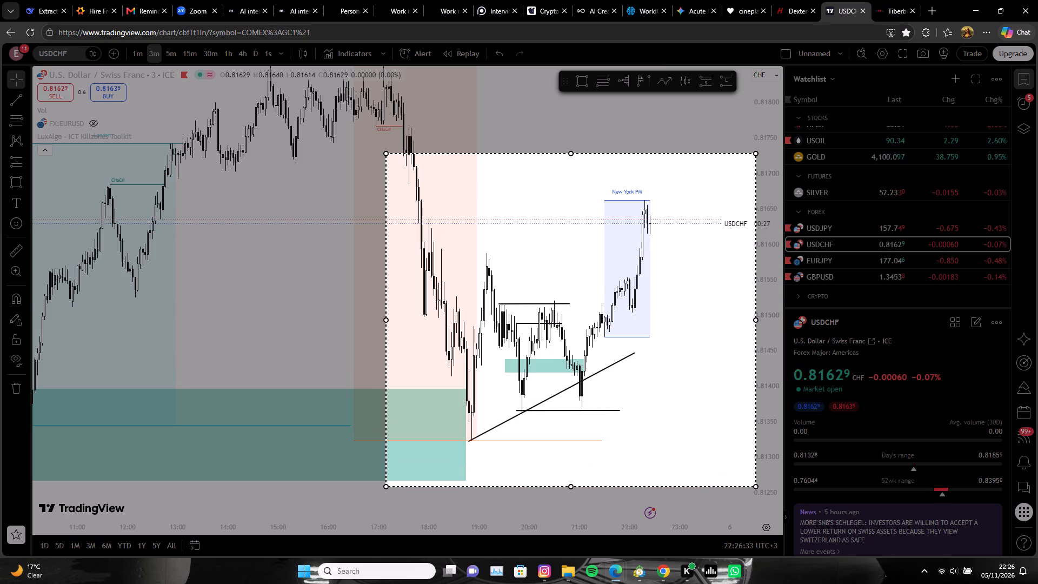
left_click_drag(756, 487, 755, 487)
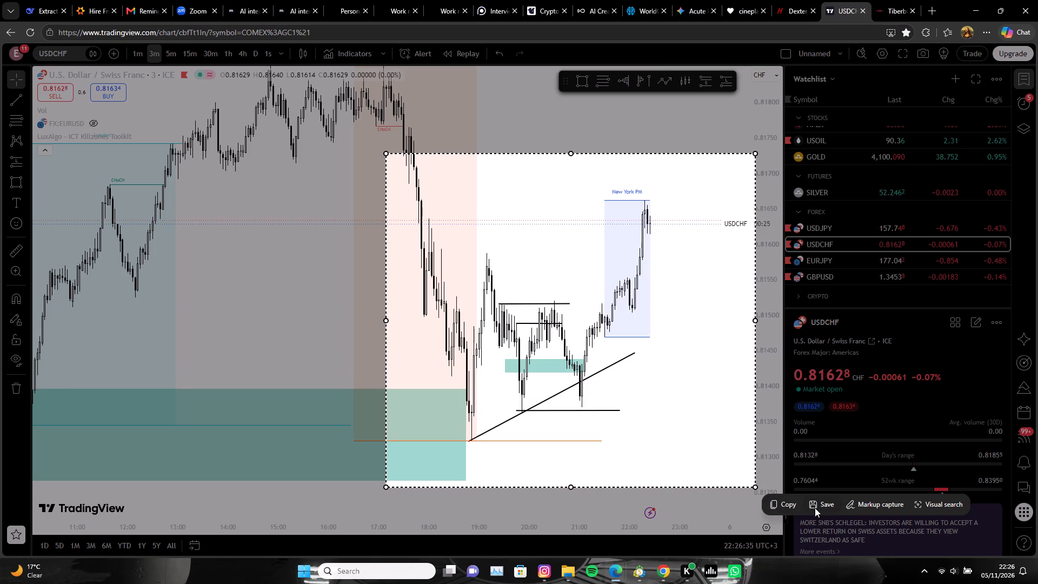
left_click(778, 508)
left_click_drag(706, 432, 717, 432)
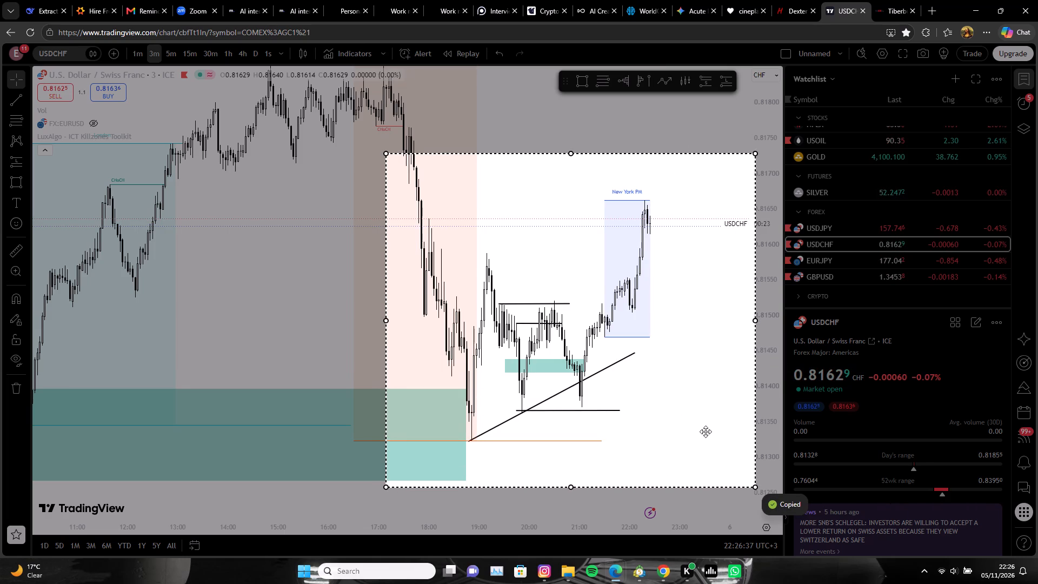
left_click(733, 319)
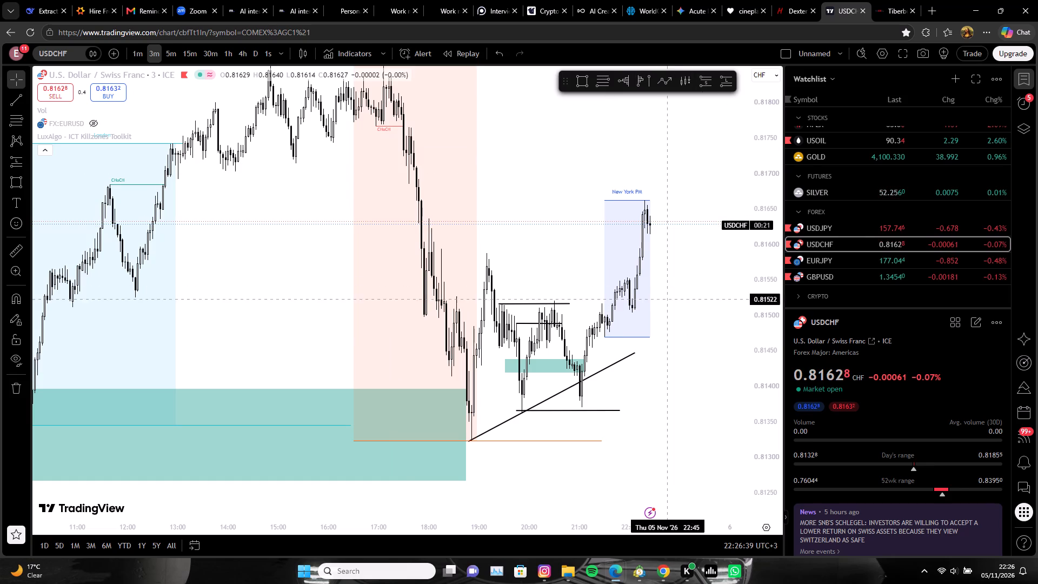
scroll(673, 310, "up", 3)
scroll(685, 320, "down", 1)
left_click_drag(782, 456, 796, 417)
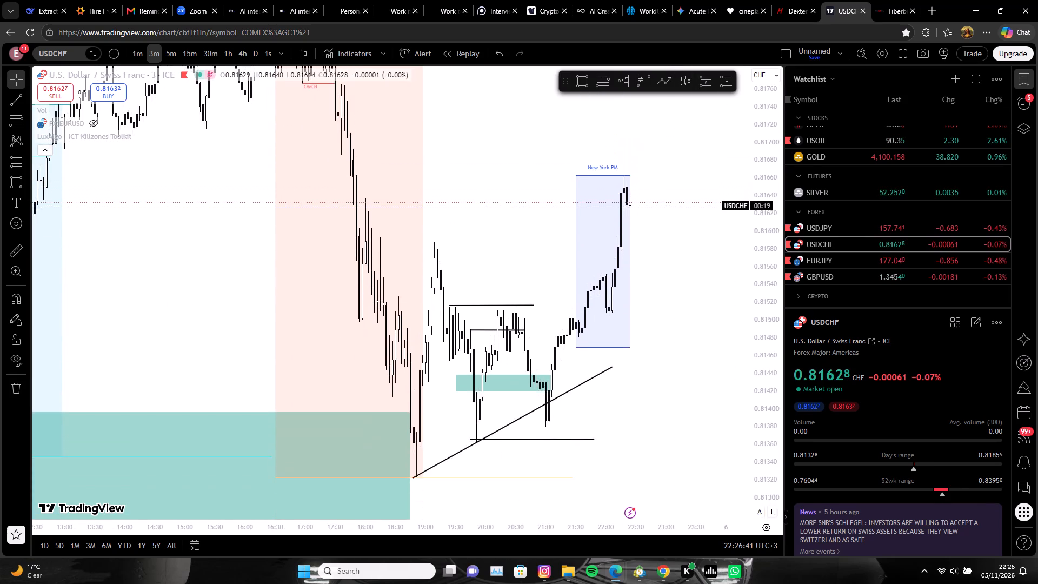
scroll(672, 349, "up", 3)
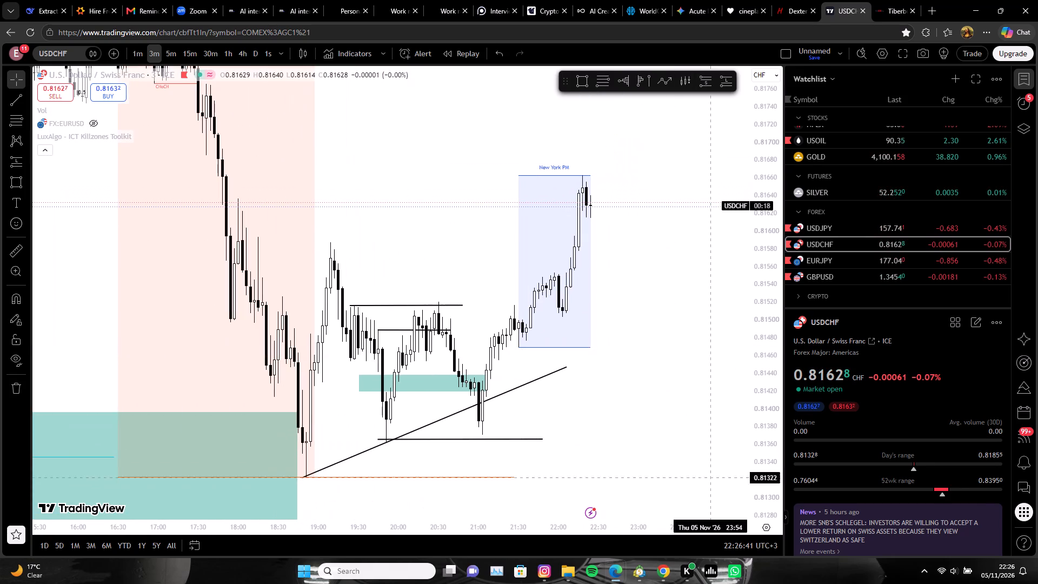
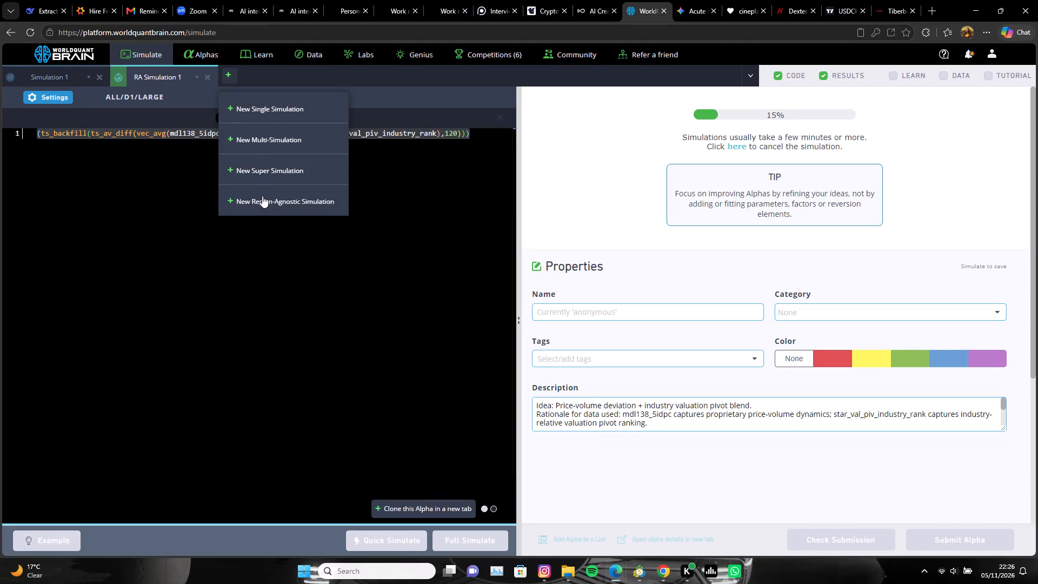
Create a new region-agnostic simulation, paste the copied expression (kth_element(ts_backfill(snt21_4pos_mean,390)*ts_quantile((imb5_score),260),450,k=1)), and run a full simulation.
left_click(262, 197)
right_click(99, 134)
left_click(154, 188)
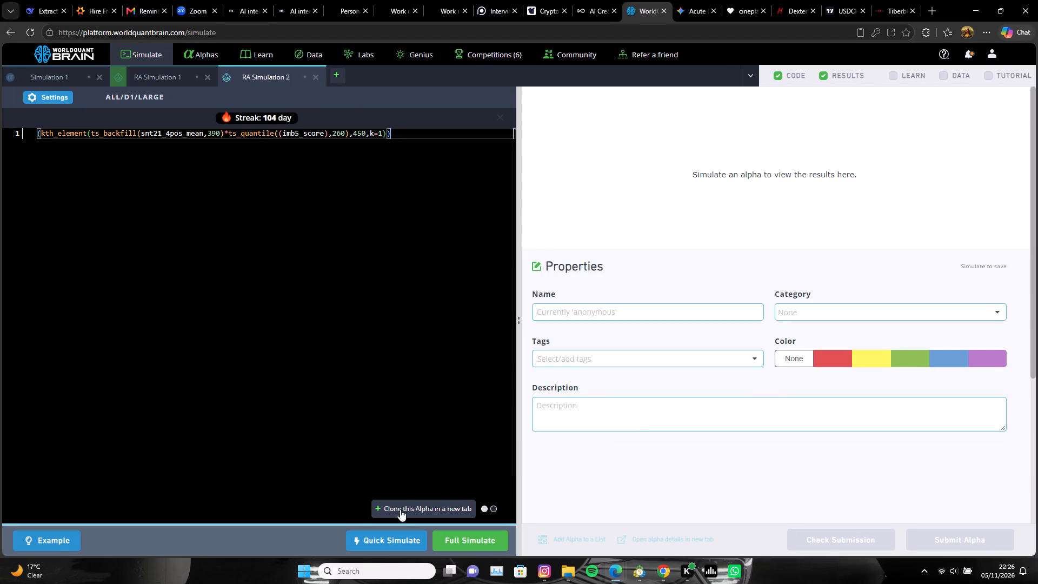
left_click(450, 543)
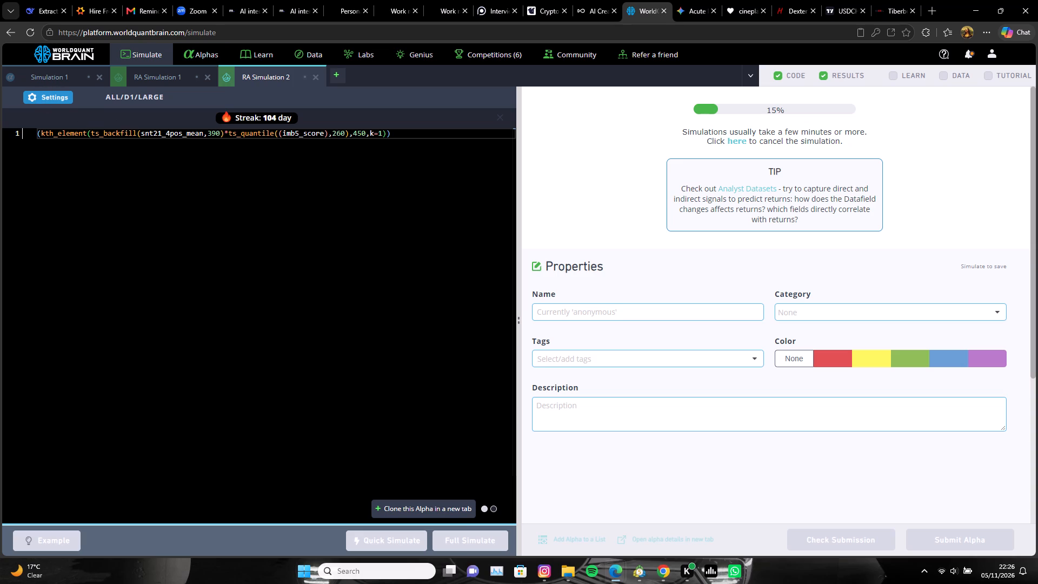
Switch to the TradingView USDCHF chart to look at the current price action.
left_click(837, 3)
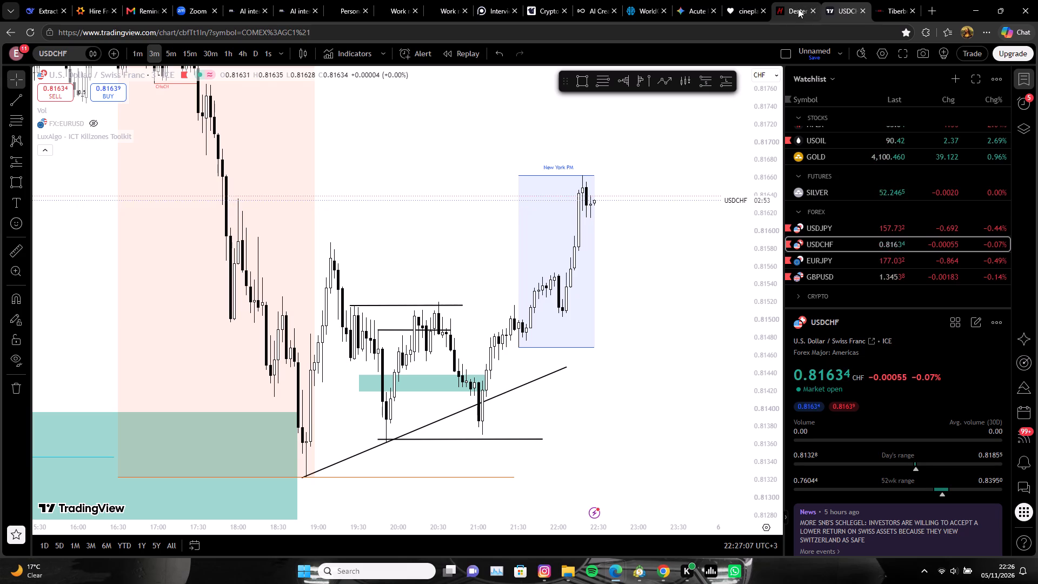
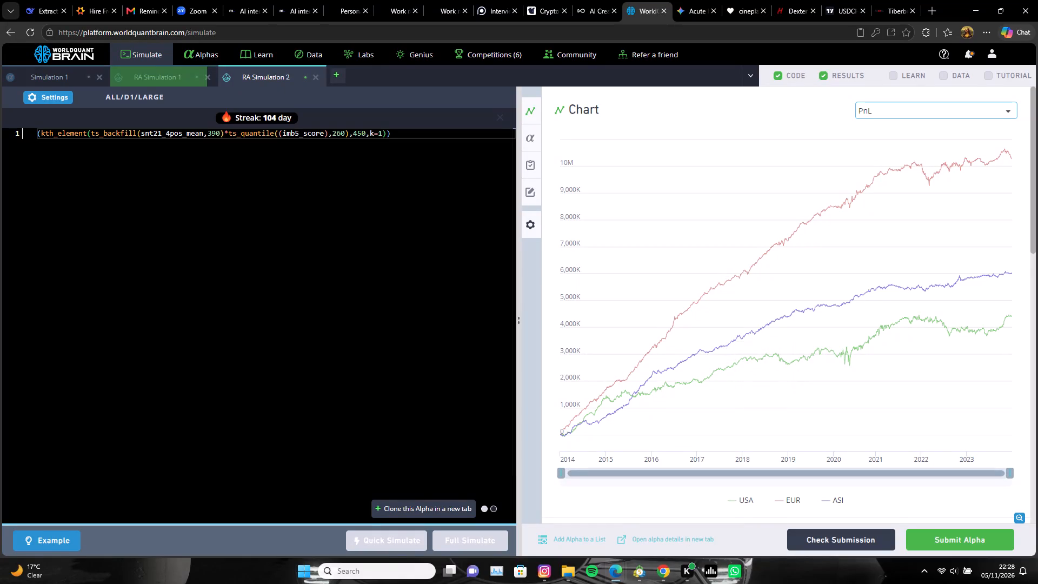
left_click(389, 209)
left_click_drag(398, 182, 81, 146)
left_click(409, 202)
left_click_drag(407, 144, 4, 136)
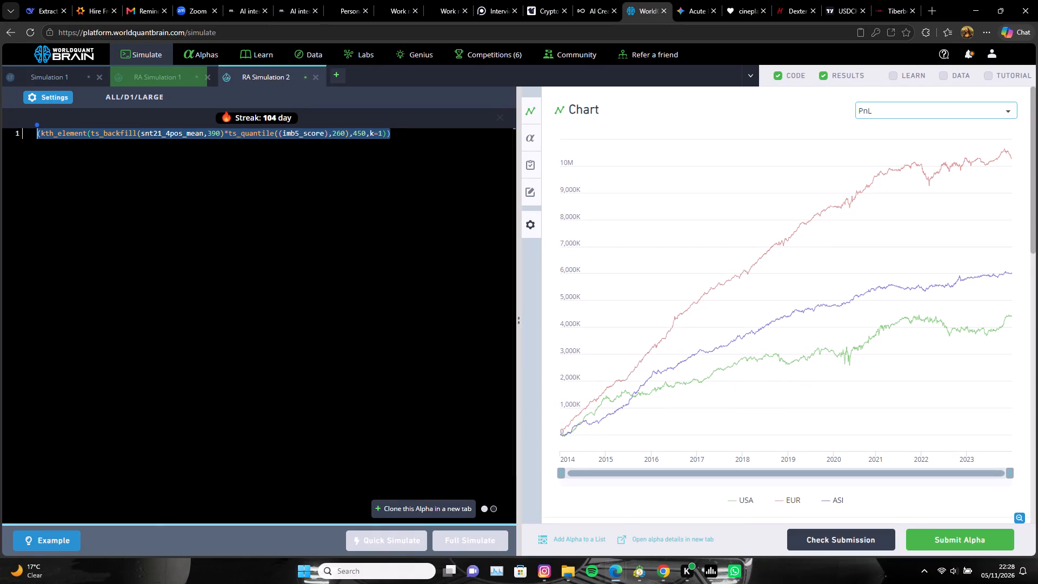
right_click(50, 135)
left_click(92, 180)
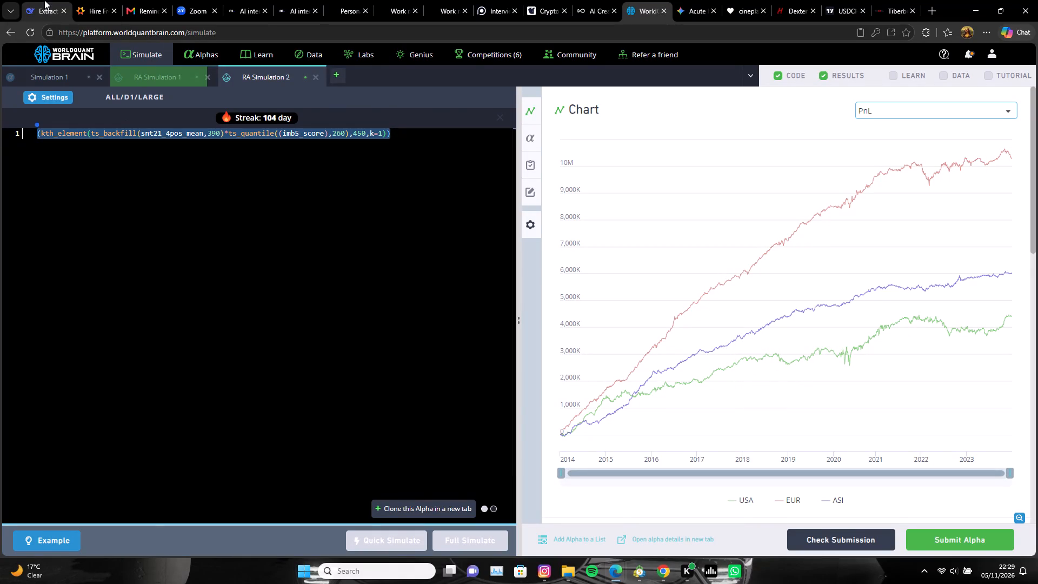
left_click(44, 0)
left_click(478, 483)
right_click(478, 485)
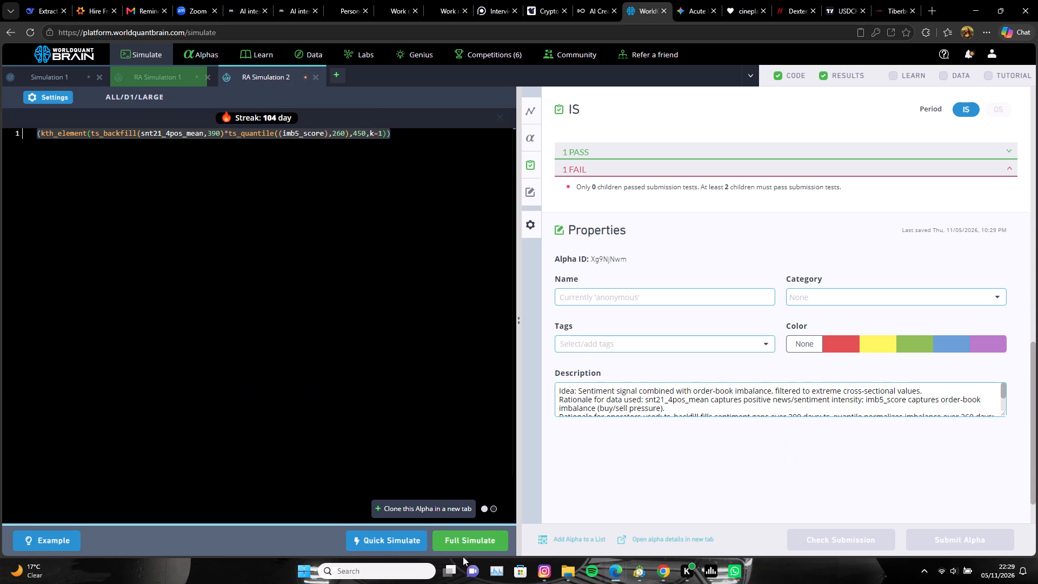
left_click(604, 157)
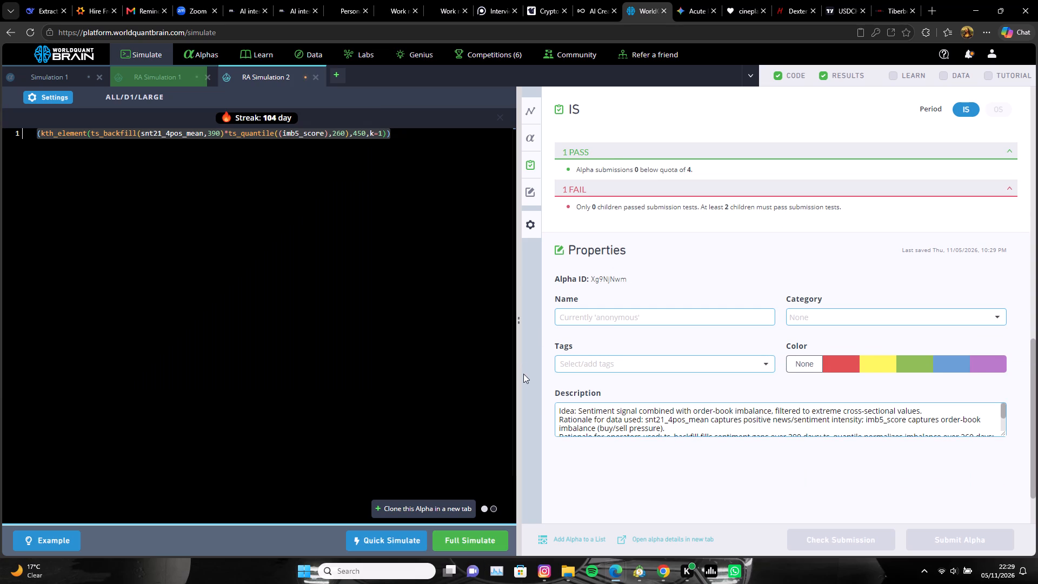
left_click(484, 539)
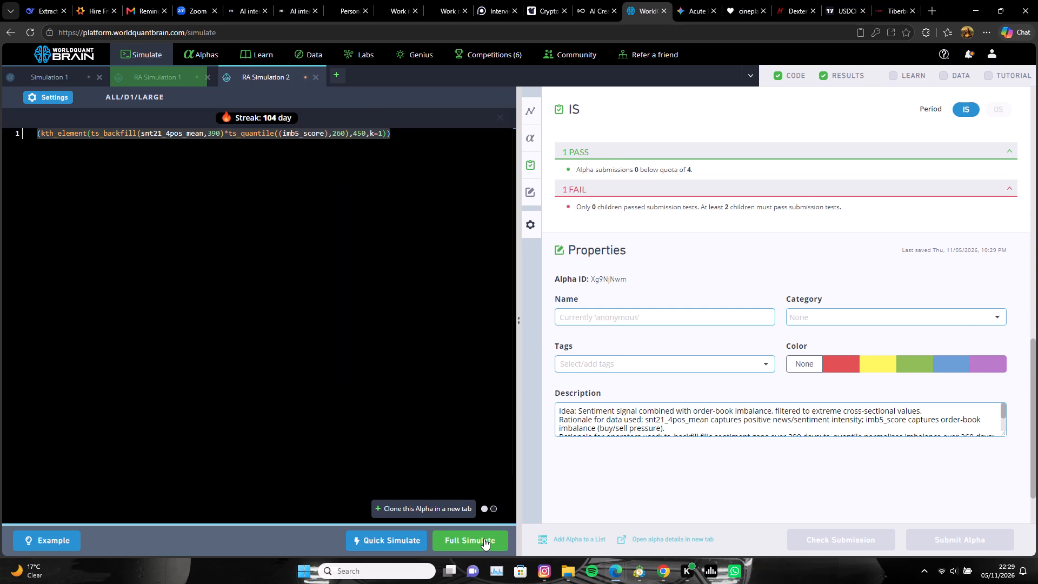
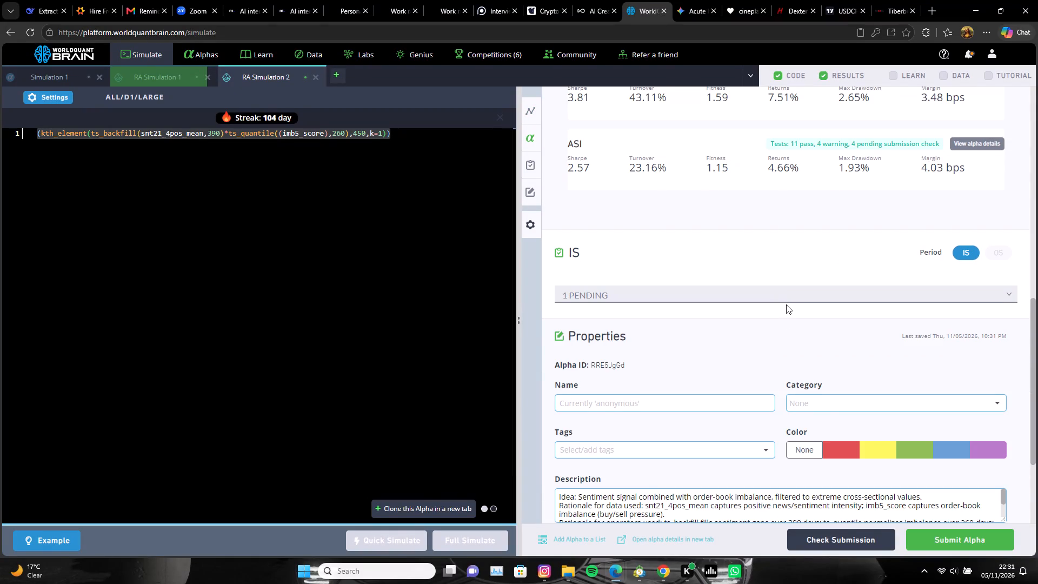
Run the submission check on the re-simulated alpha in RA Simulation 2 and expand the failed in-sample tests.
left_click(785, 294)
left_click(845, 543)
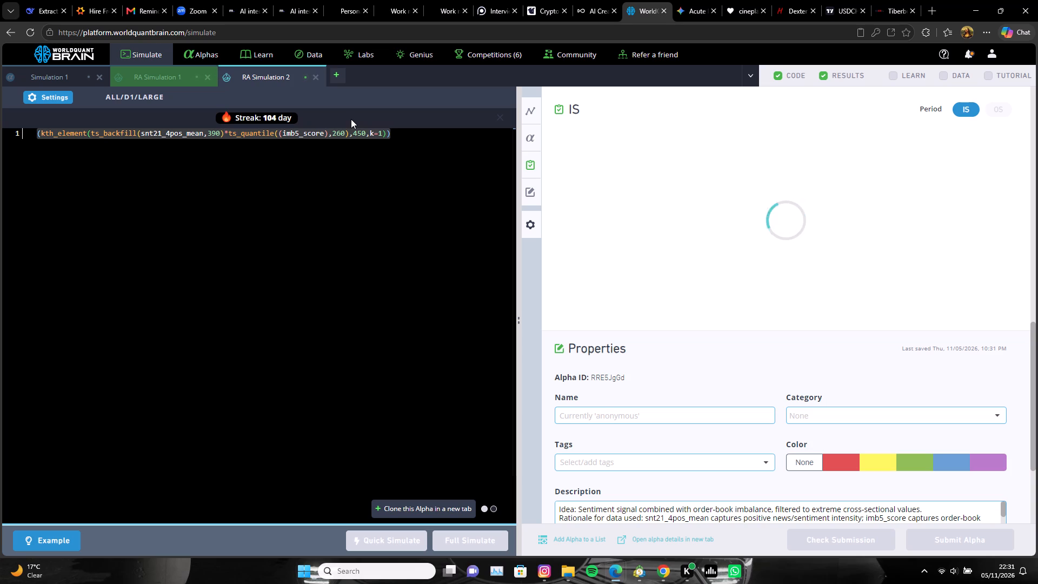
left_click(557, 164)
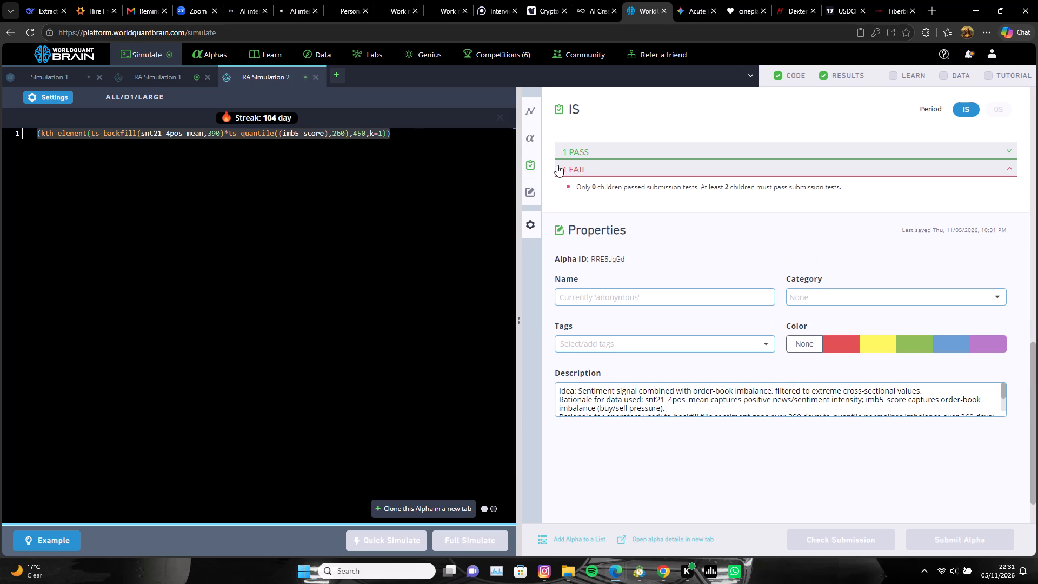
Open the simulation settings of RA Simulation 2.
left_click(50, 99)
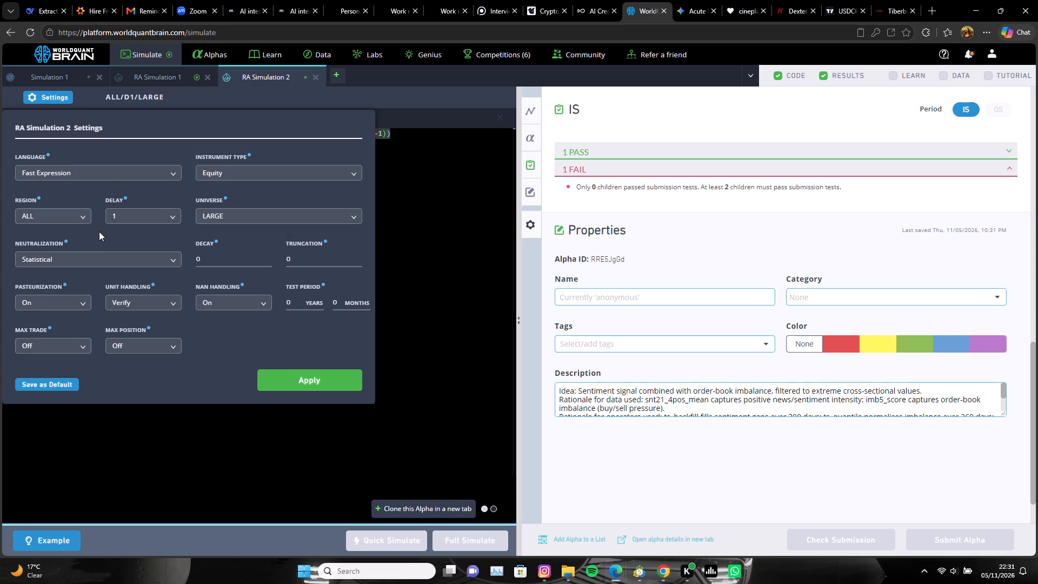
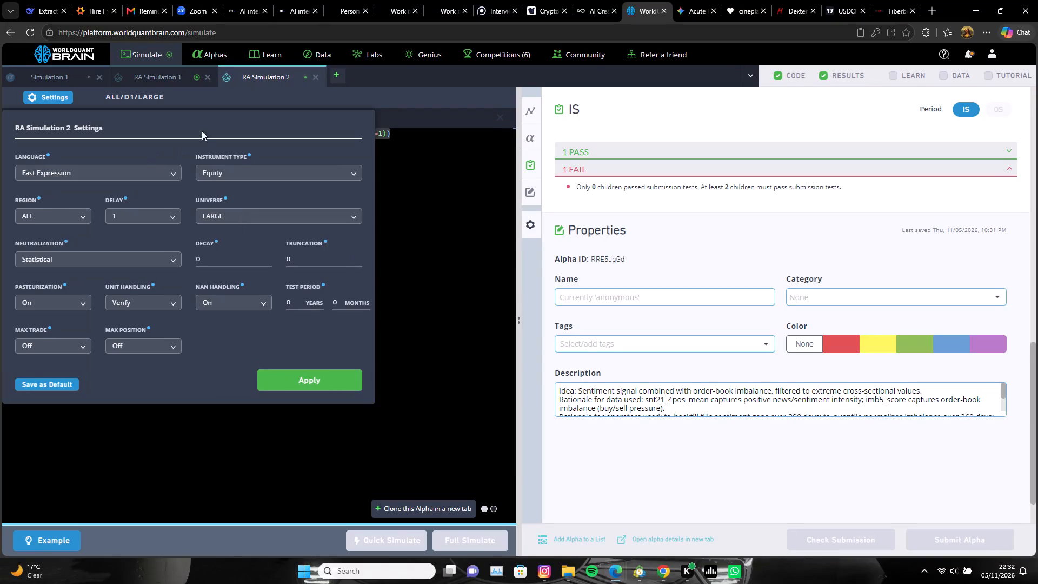
Run the submission check on the alpha in RA Simulation 1 and expand its failed in-sample tests.
left_click(185, 70)
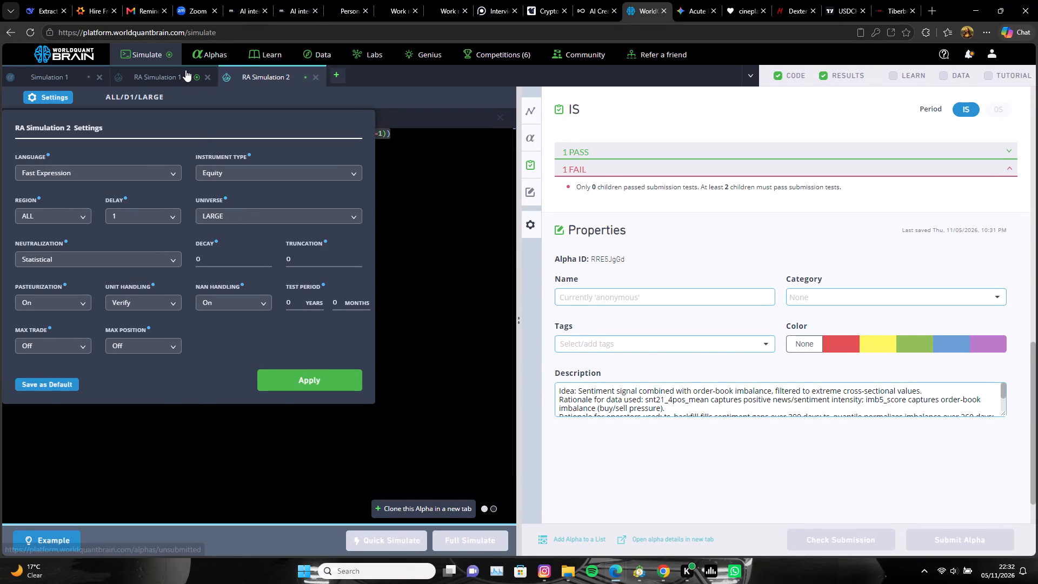
left_click(823, 539)
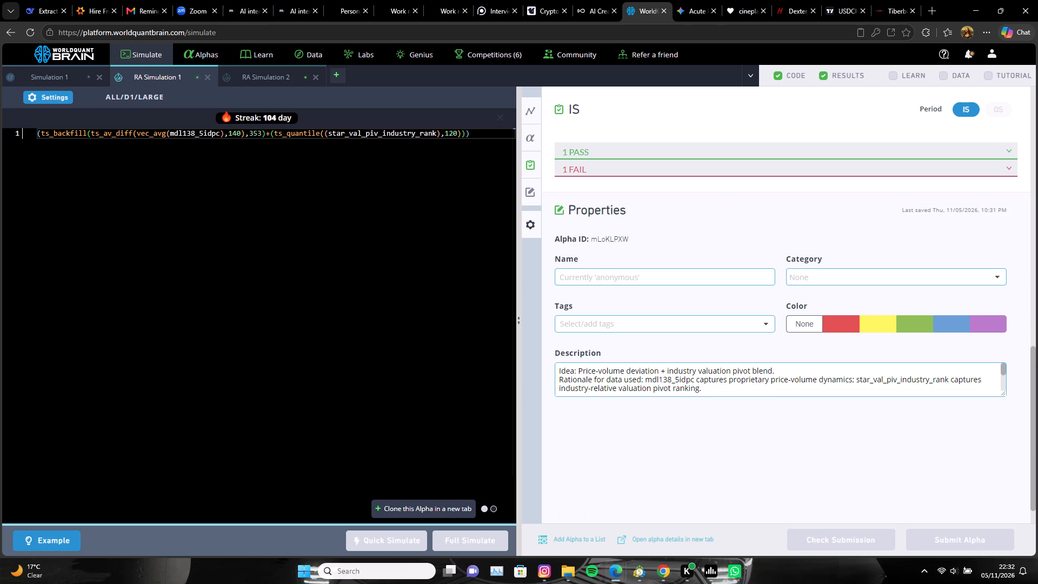
left_click(629, 174)
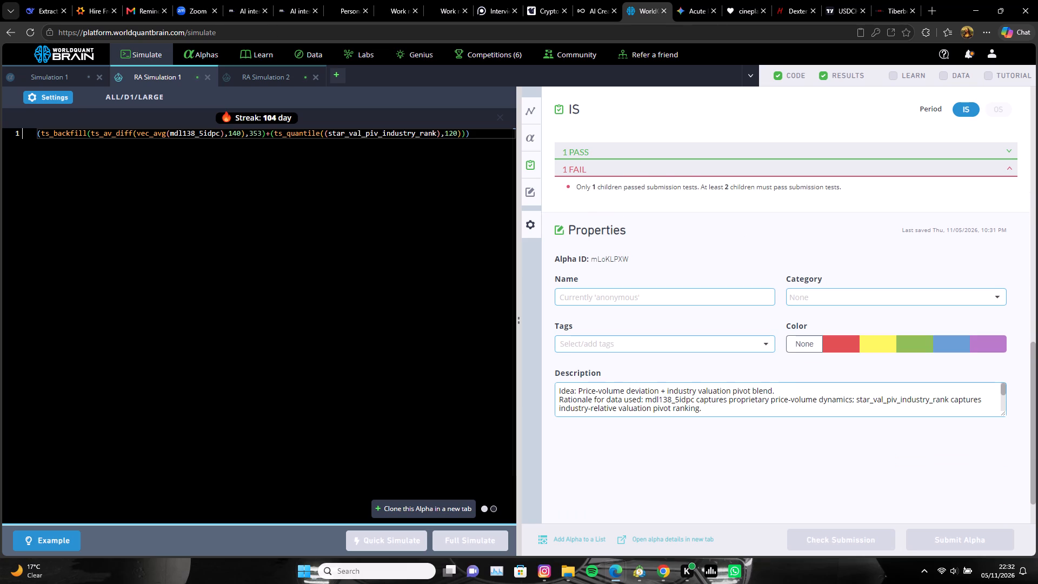
Set decay to 1 and truncation to 0.01 for RA Simulation 1, apply the settings and run a full simulation.
left_click(63, 99)
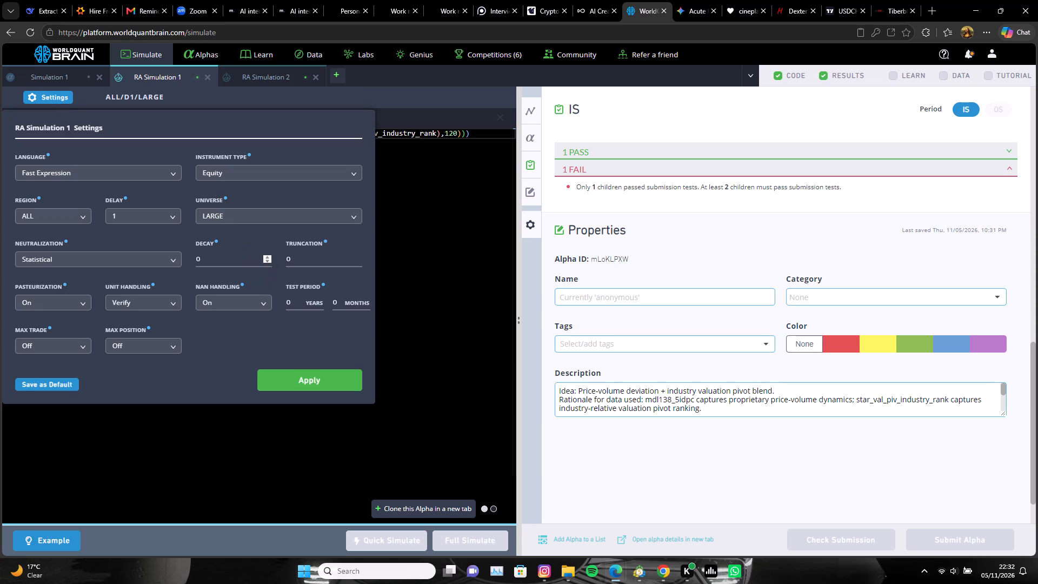
left_click(266, 257)
double_click(356, 258)
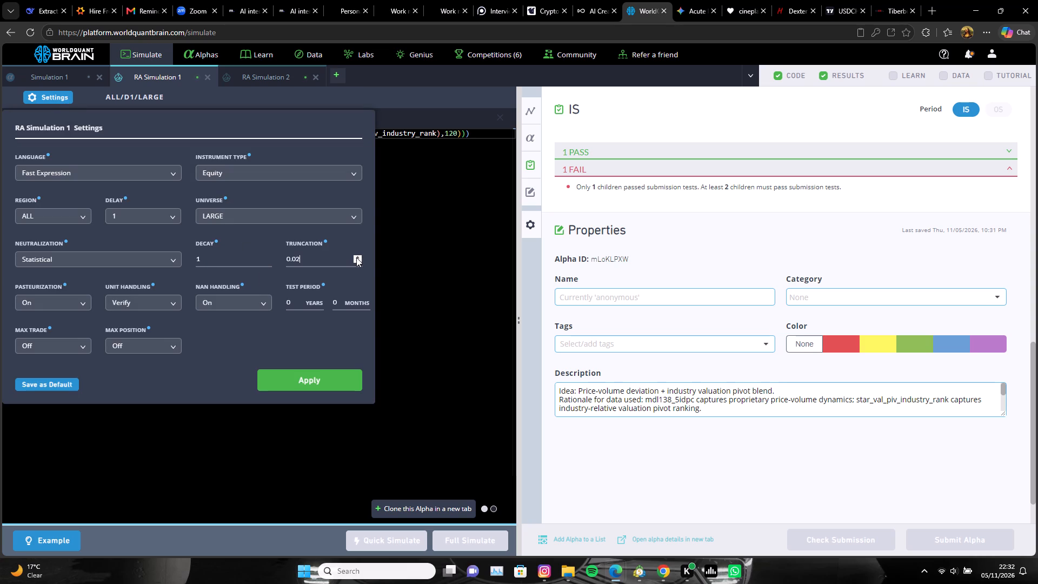
left_click(358, 259)
left_click(358, 260)
left_click(358, 261)
left_click(313, 386)
left_click(447, 542)
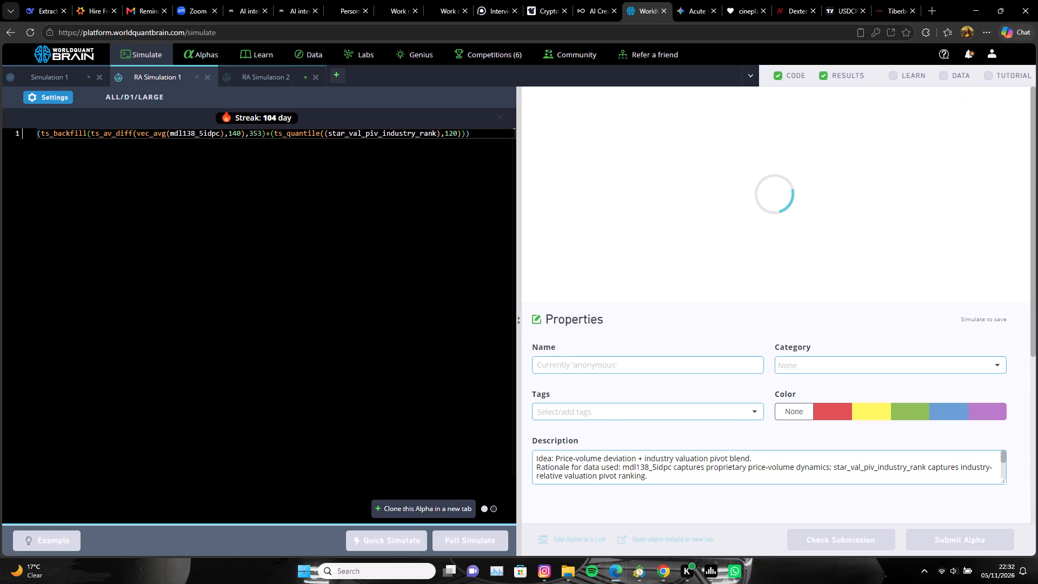
Set truncation to 0.01 and decay to 4 for RA Simulation 2, apply the settings and run a full simulation.
left_click(254, 84)
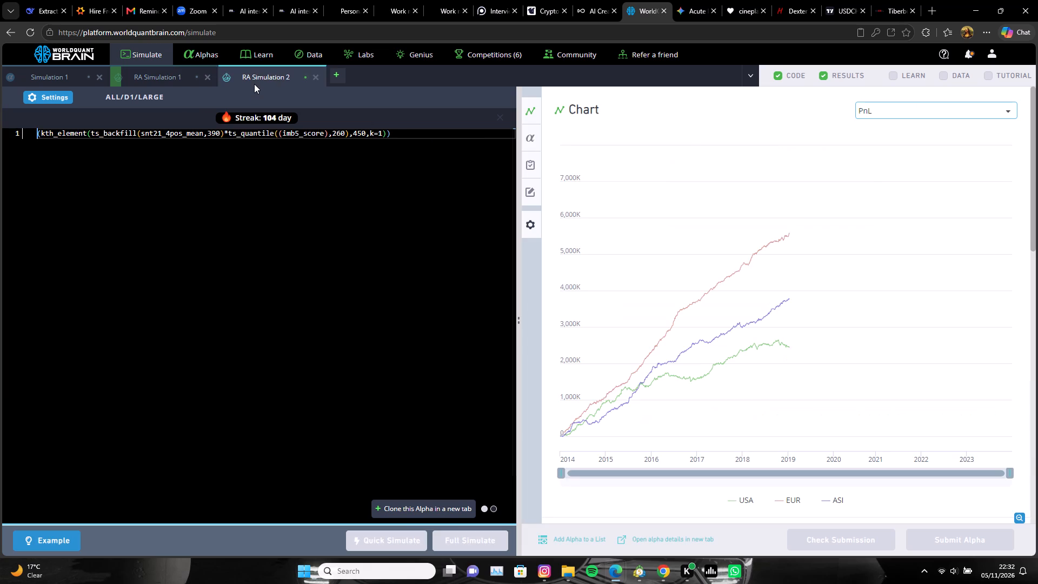
left_click(49, 99)
left_click(357, 256)
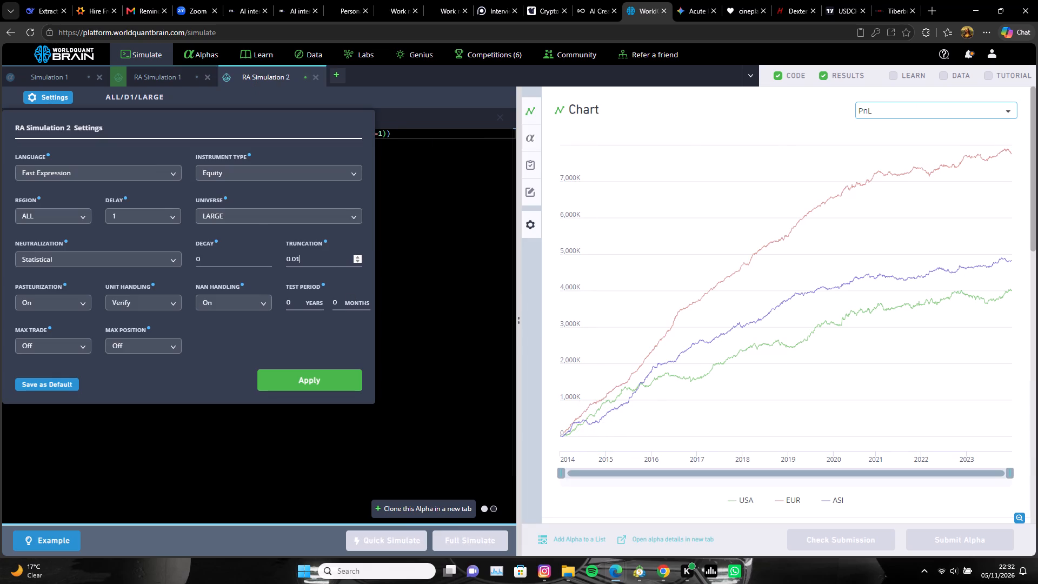
double_click(268, 256)
left_click(268, 256)
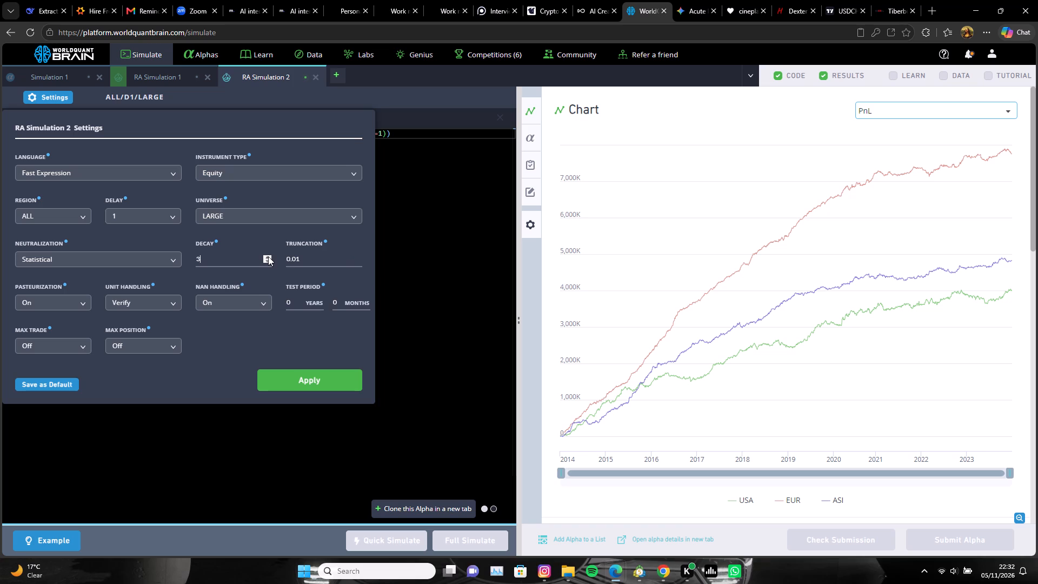
left_click(268, 256)
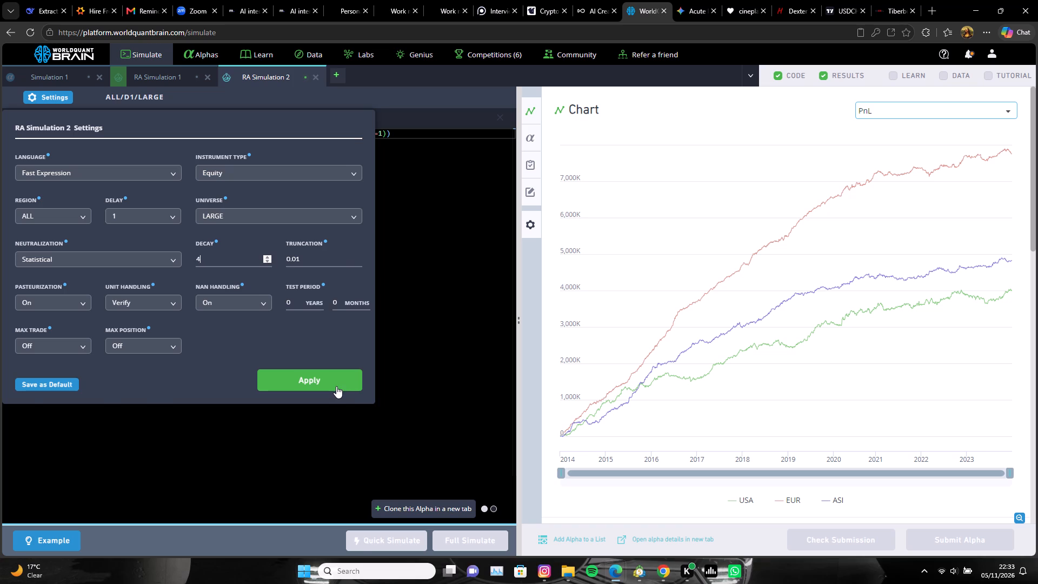
left_click(336, 385)
left_click(463, 545)
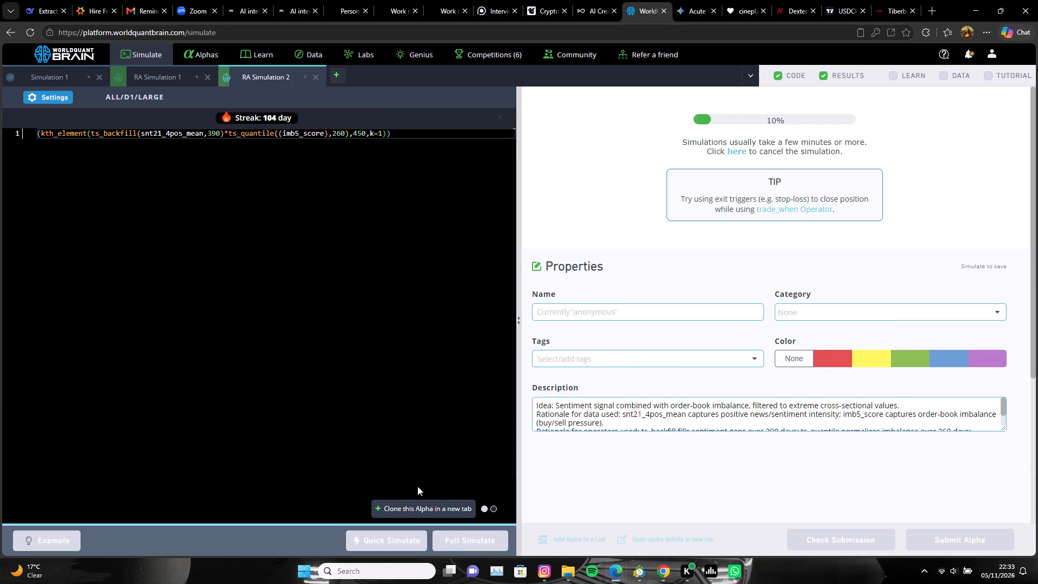
Look briefly at the USDCHF M5 chart in MetaTrader 5, then return to the browser.
left_click(637, 570)
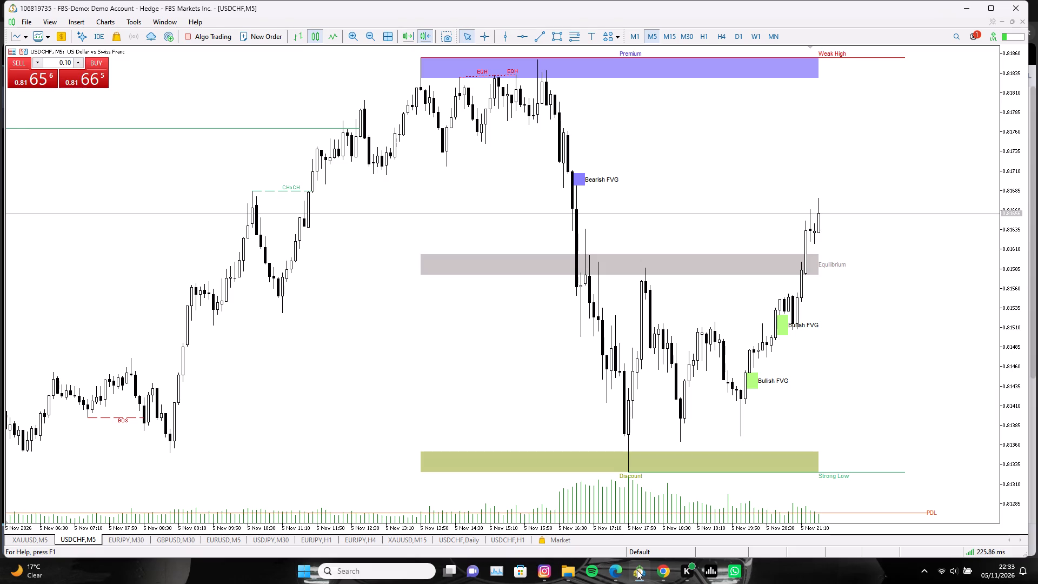
left_click(637, 570)
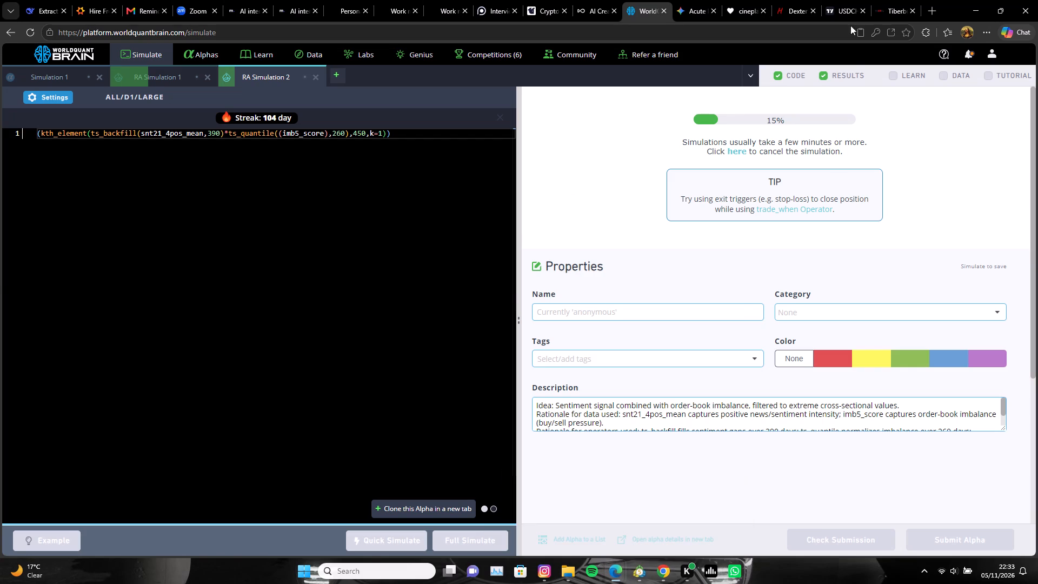
Switch to TradingView and examine the USDCHF 3-minute chart across the recent Asian, London and New York sessions.
left_click(840, 0)
scroll(655, 220, "down", 3)
left_click_drag(682, 222, 654, 379)
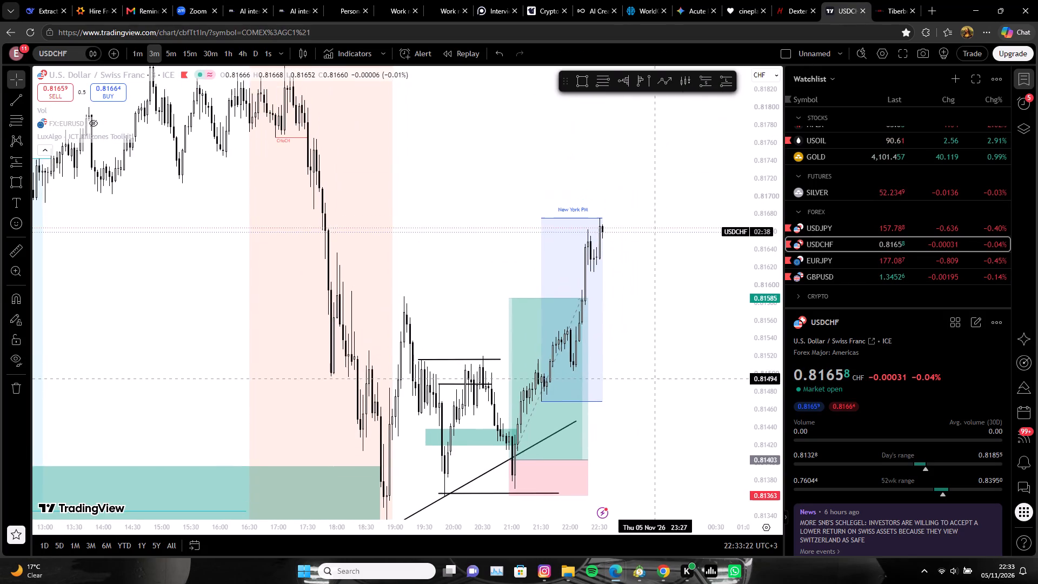
left_click_drag(654, 379, 654, 379)
scroll(655, 344, "down", 5)
left_click_drag(776, 180, 751, 355)
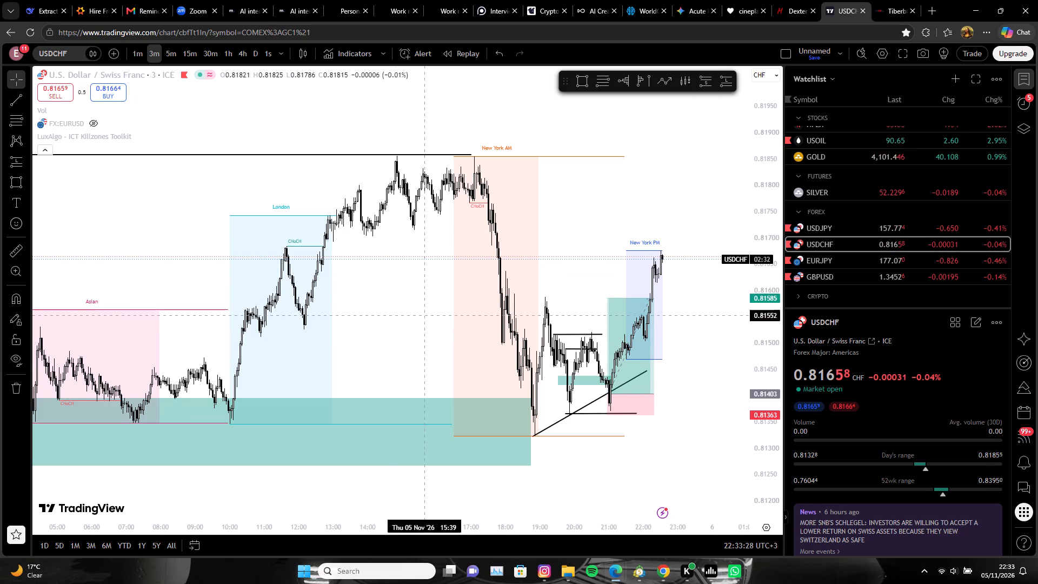
left_click_drag(431, 317, 678, 295)
scroll(582, 305, "down", 5)
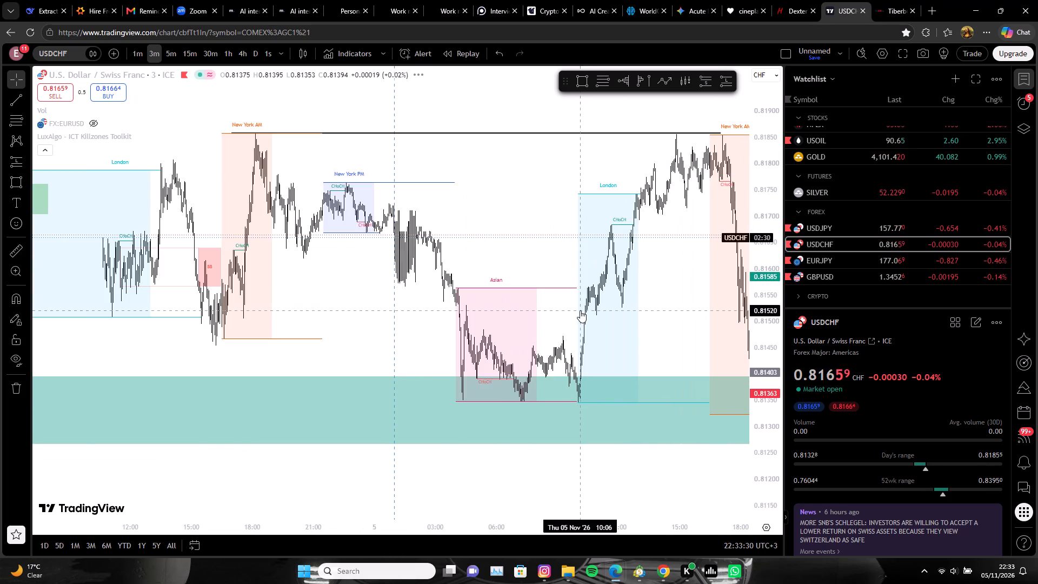
scroll(580, 310, "up", 3)
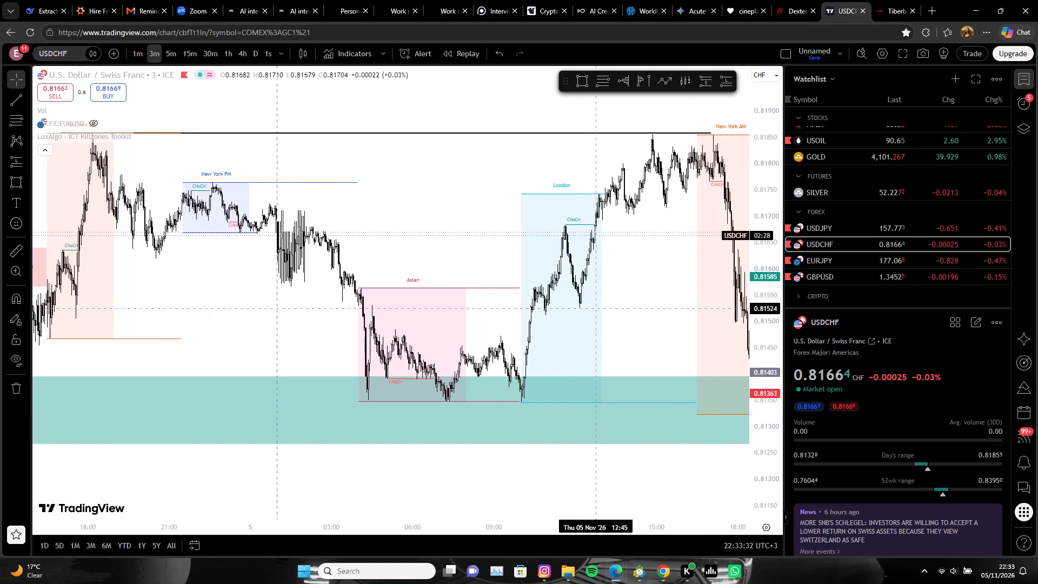
left_click_drag(660, 310, 482, 333)
left_click_drag(692, 227, 575, 273)
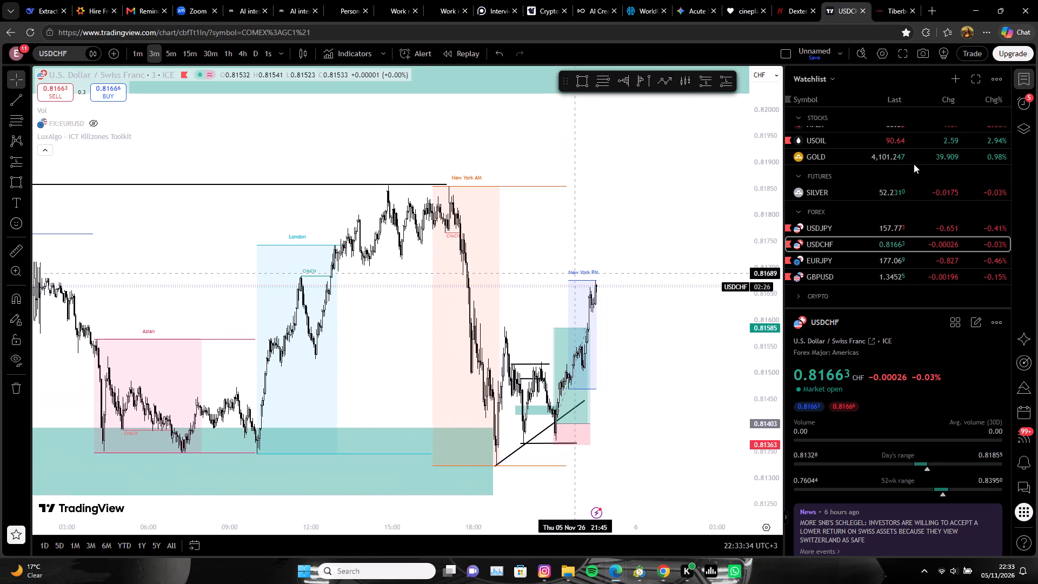
Open the gold chart from the watchlist and examine its recent session ranges and price zones.
left_click(909, 161)
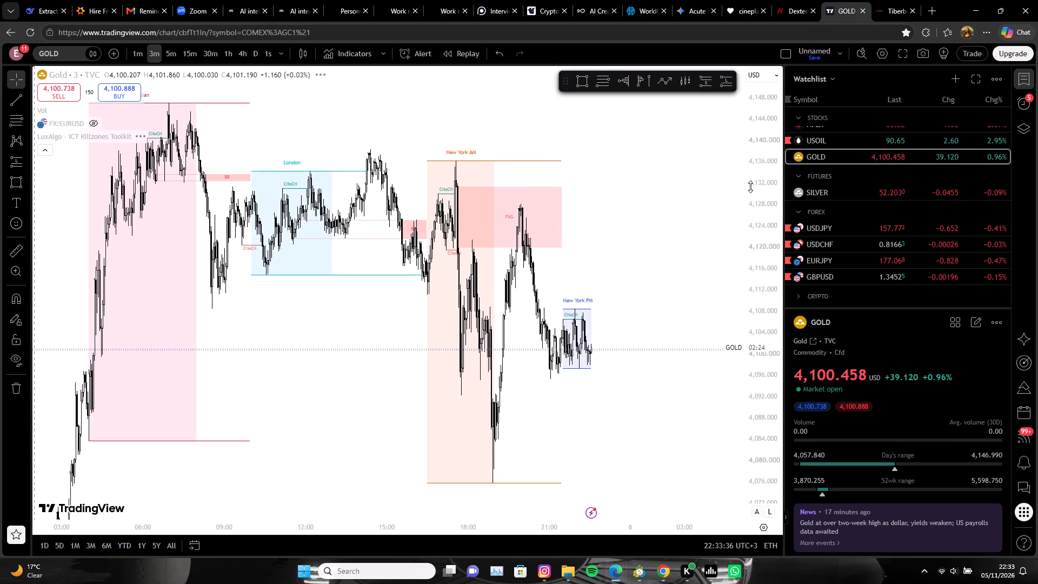
left_click_drag(761, 197, 766, 366)
scroll(730, 327, "down", 2)
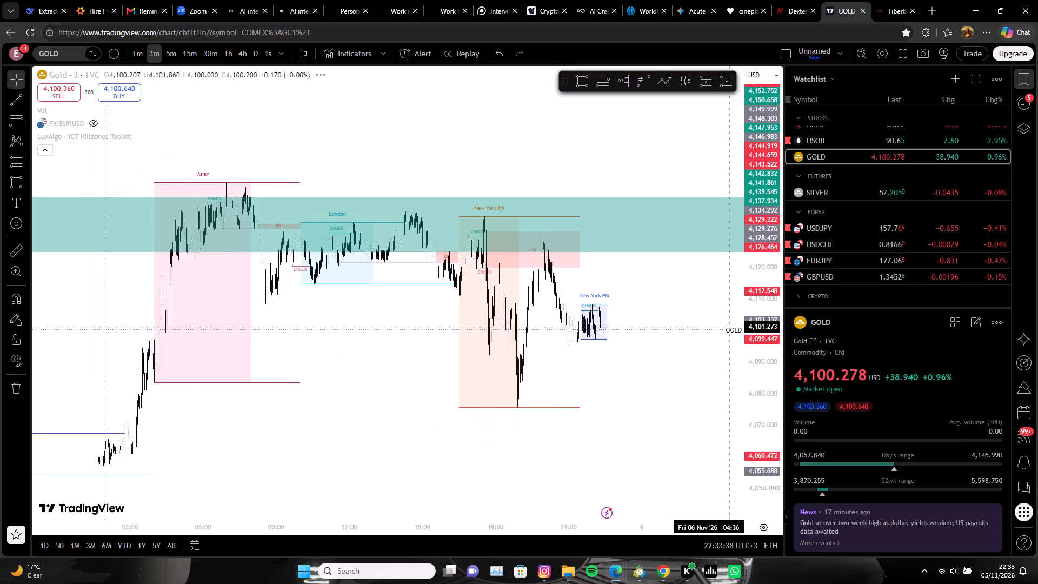
scroll(729, 314, "up", 3)
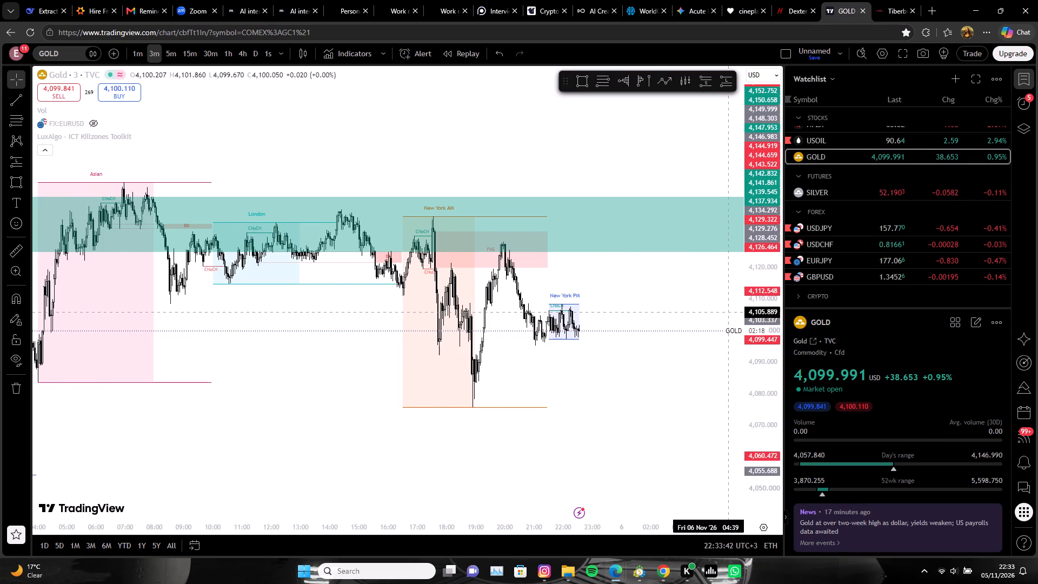
Open the USDJPY chart from the watchlist and examine its recent session price action.
left_click(834, 220)
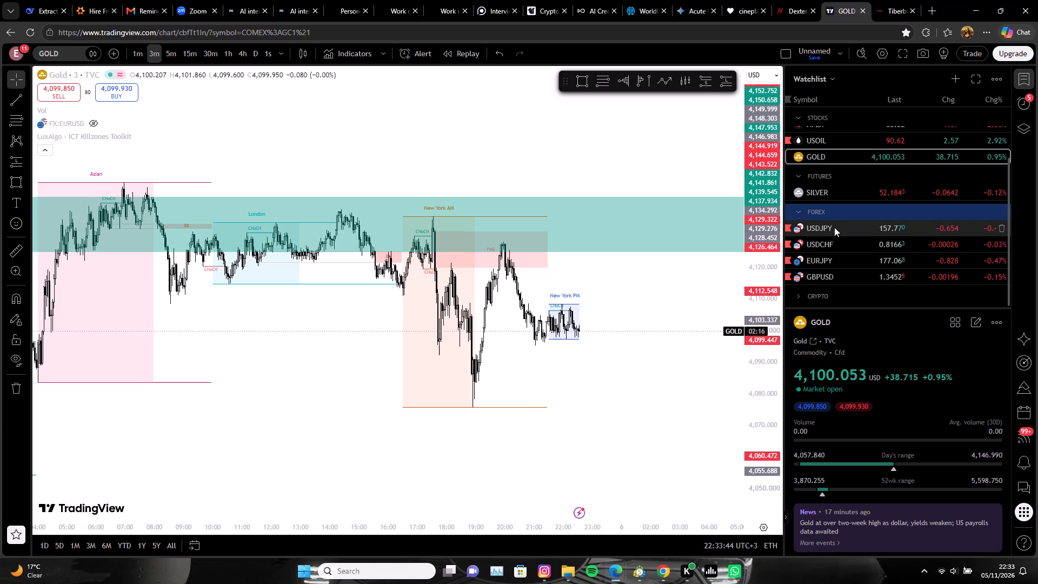
left_click(834, 227)
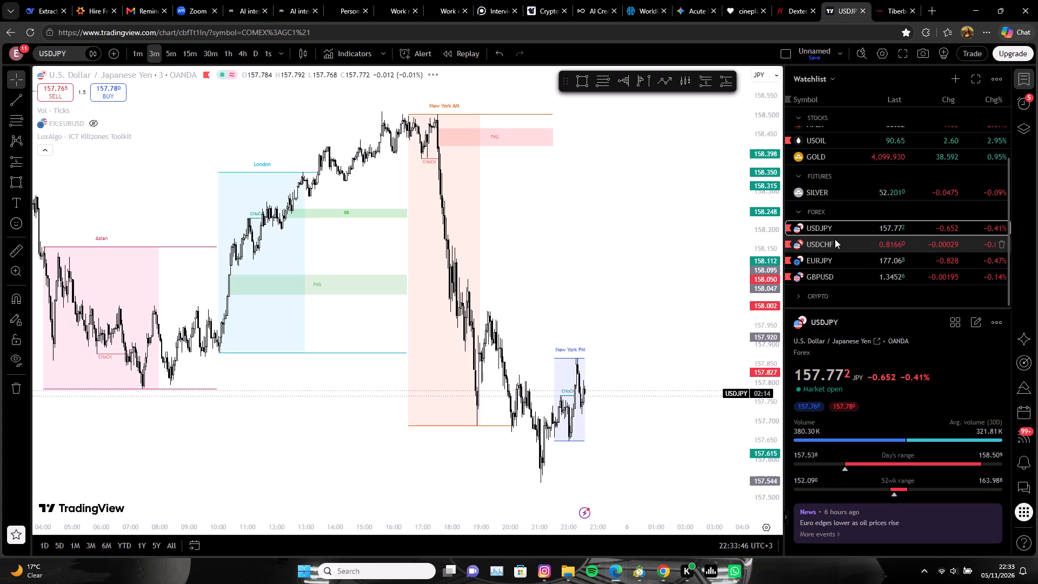
scroll(681, 233, "down", 6)
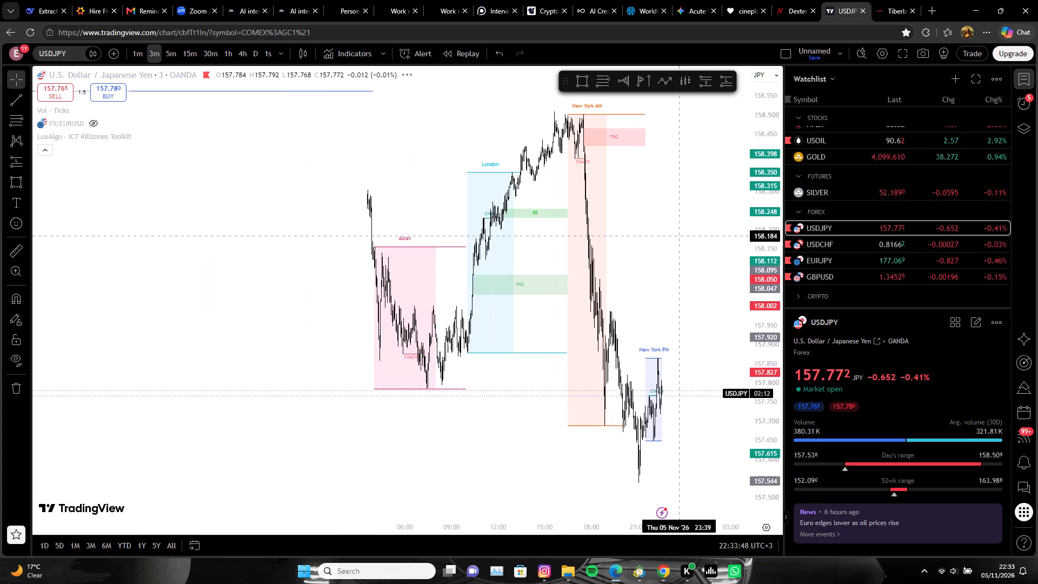
scroll(686, 238, "up", 1)
left_click_drag(753, 200, 760, 233)
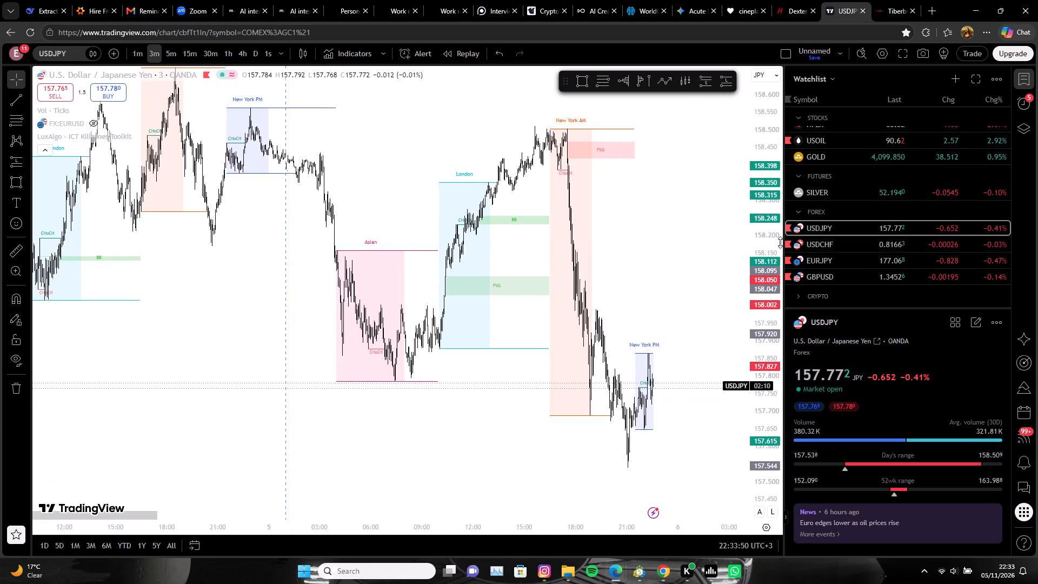
Review the 3-minute charts of USDCHF, EURJPY, GBPUSD and gold in turn from the watchlist.
left_click(821, 242)
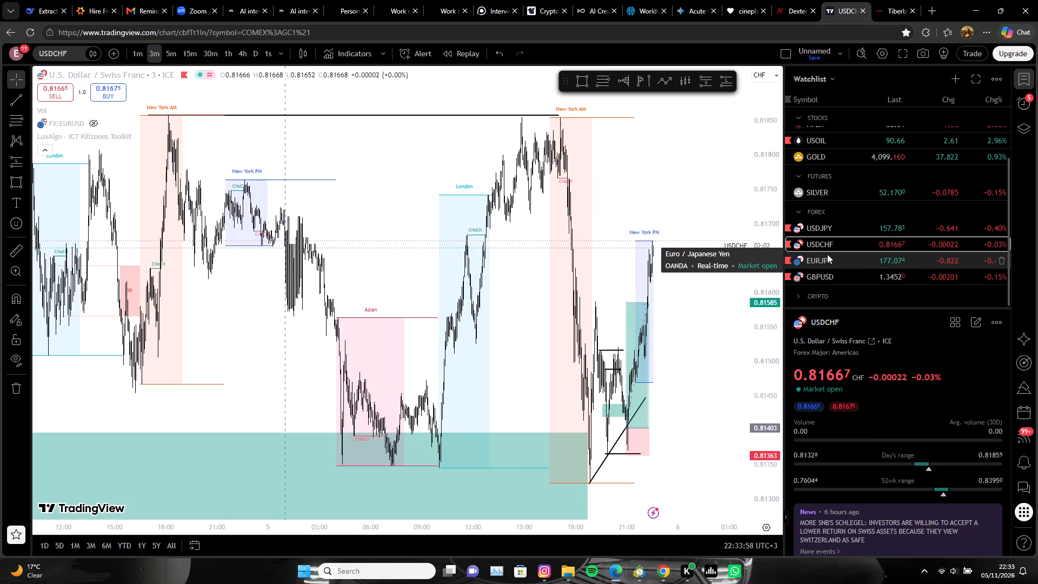
scroll(610, 277, "up", 6)
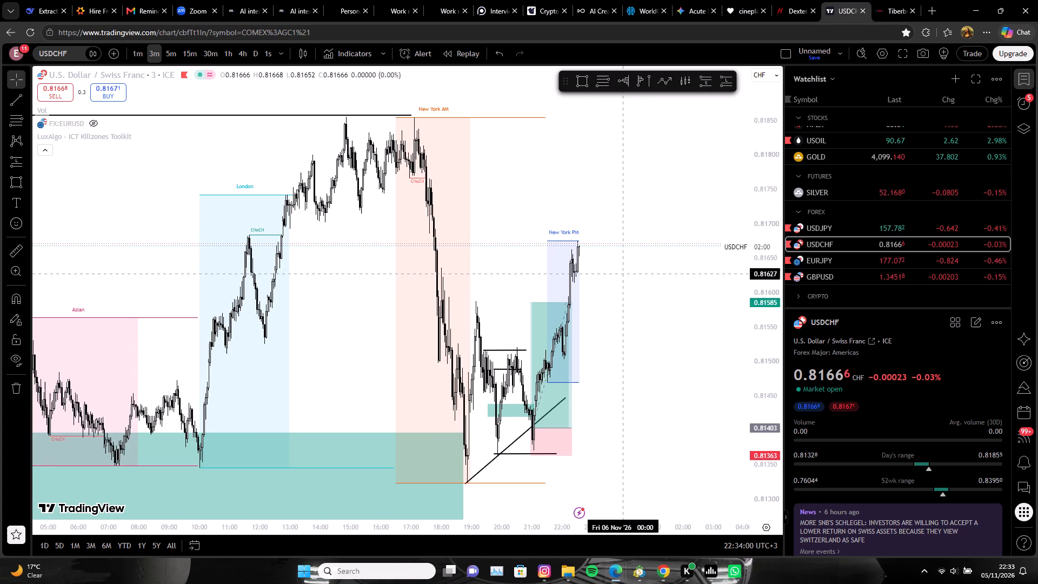
left_click(804, 262)
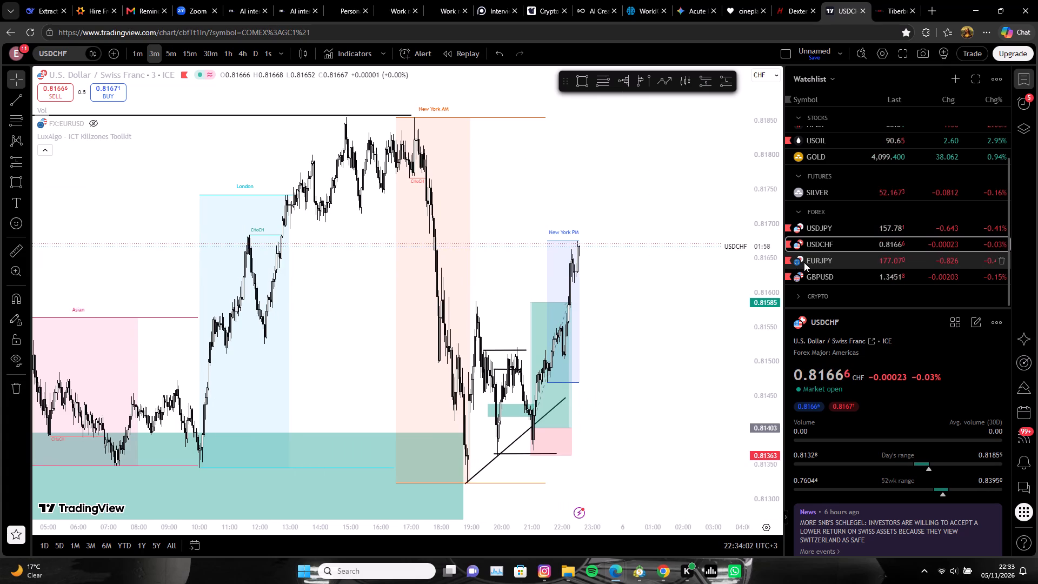
left_click(823, 273)
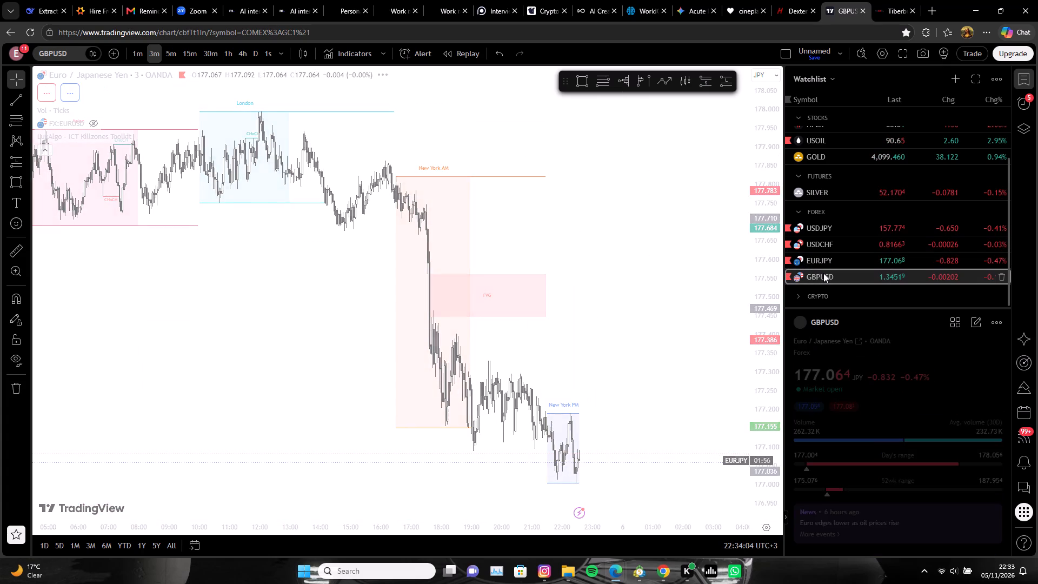
scroll(718, 234, "down", 5)
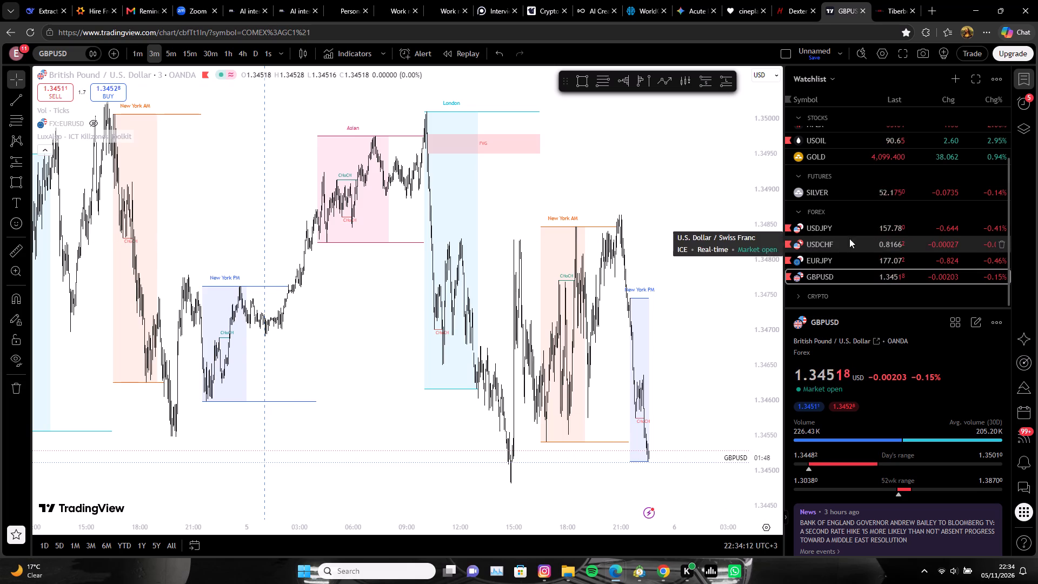
left_click(837, 161)
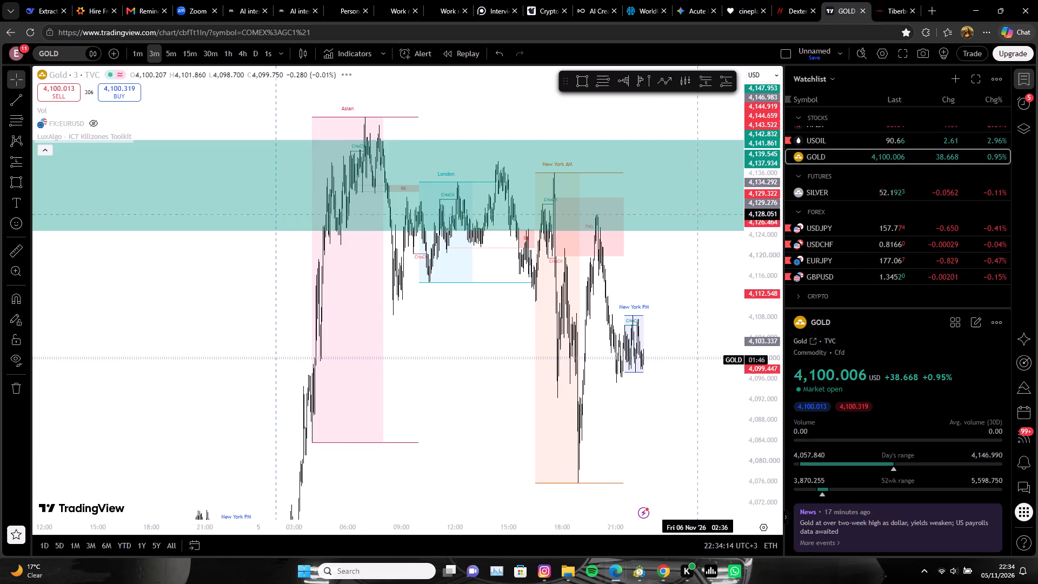
scroll(631, 235, "up", 6)
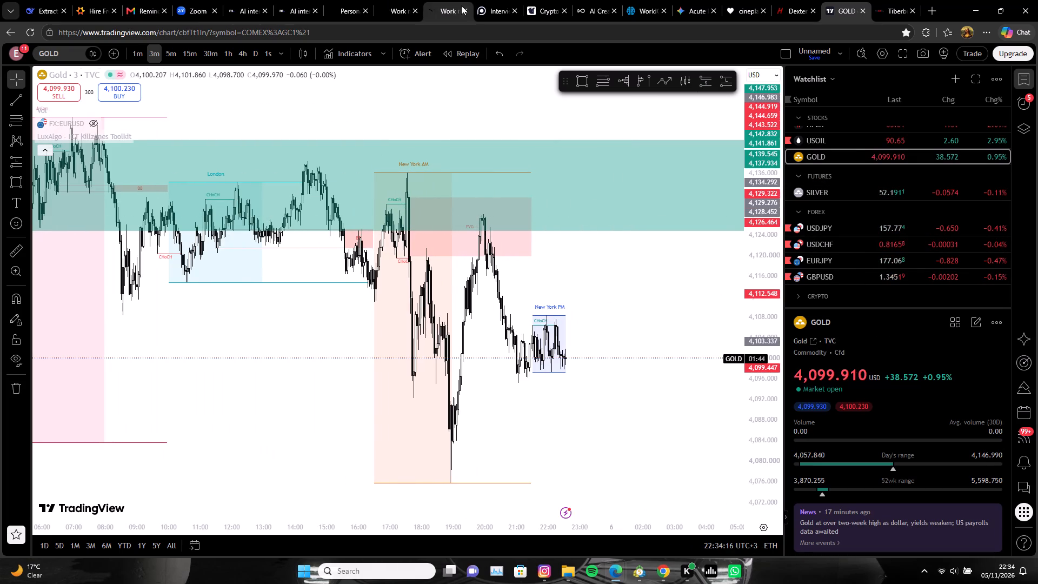
Switch to WorldQuant BRAIN and run the submission check on the RA Simulation 2 alpha.
left_click(626, 5)
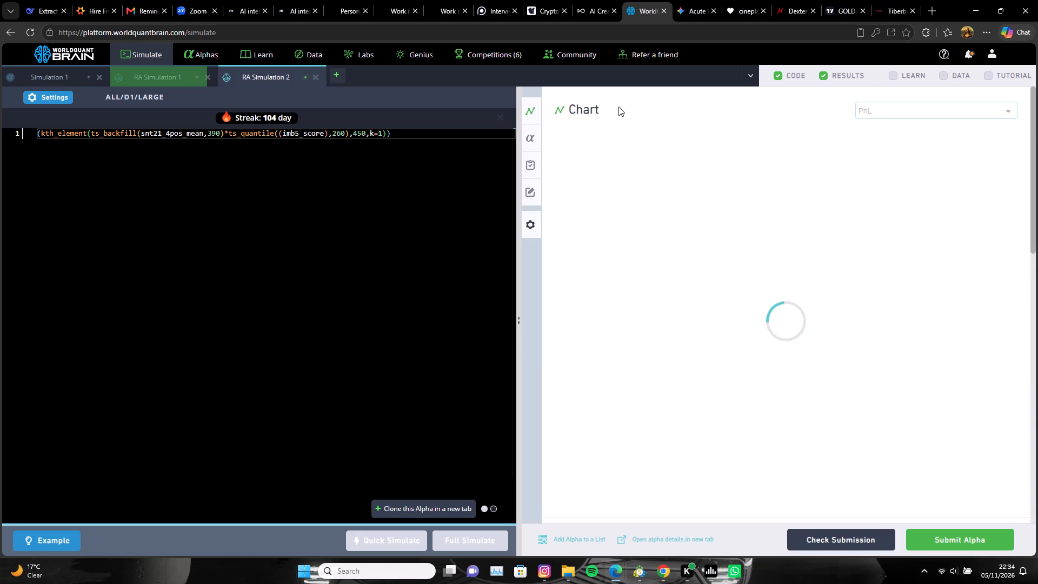
left_click(844, 543)
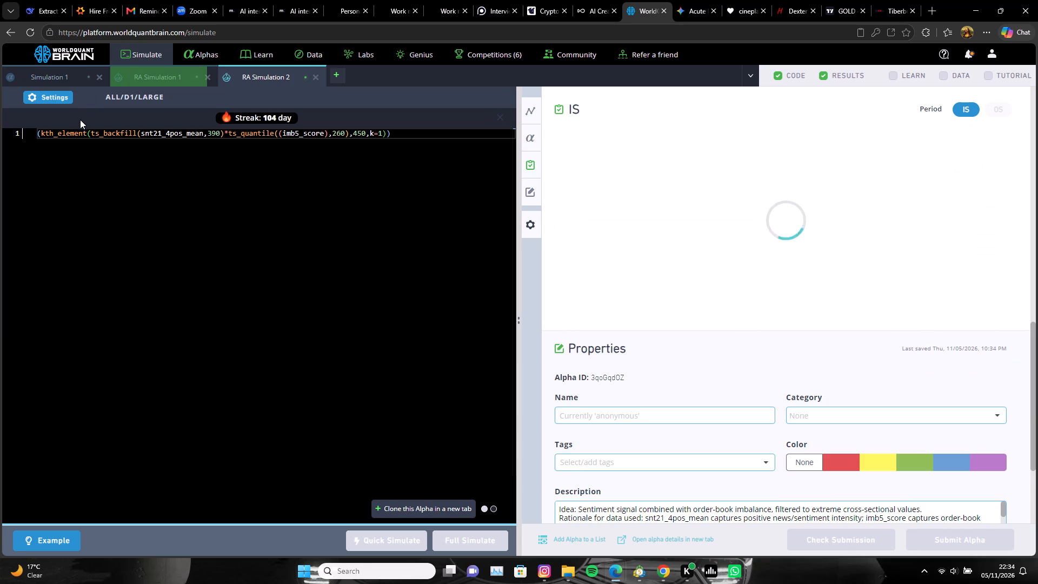
Raise the decay in the RA Simulation 2 settings, view the failed submission check's details and rerun the full simulation.
left_click(50, 94)
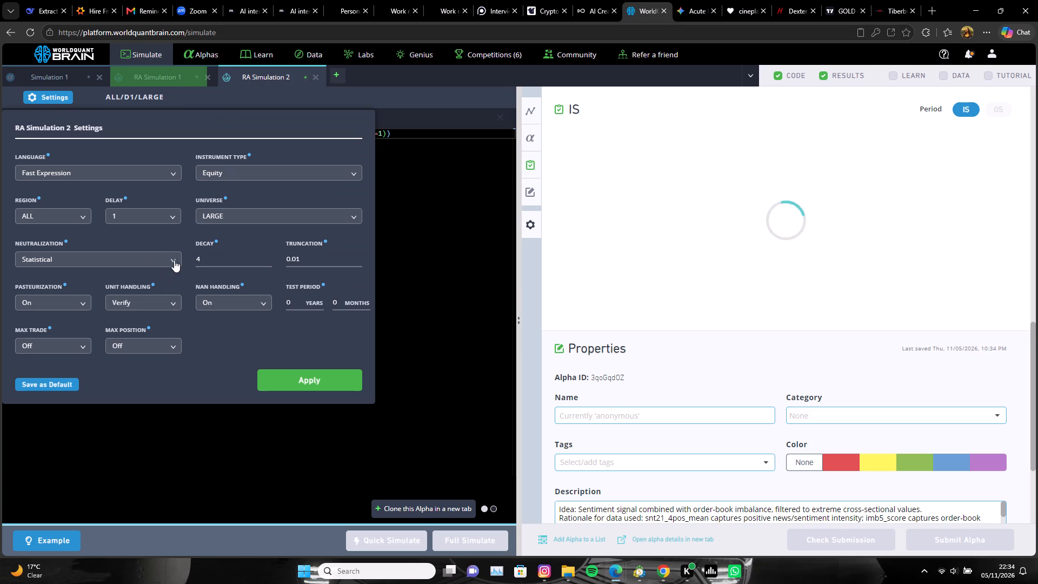
left_click(265, 257)
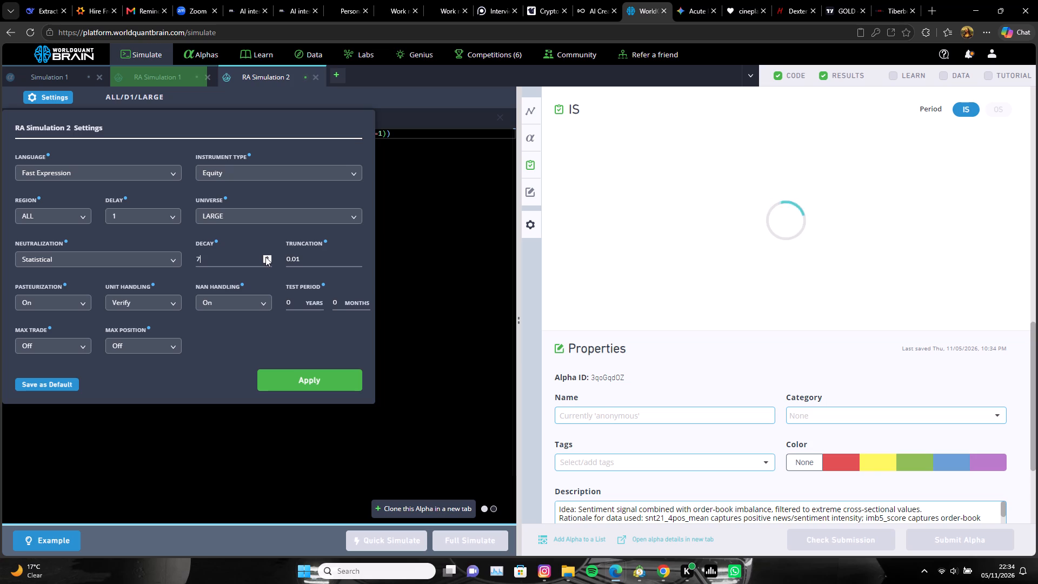
triple_click(265, 261)
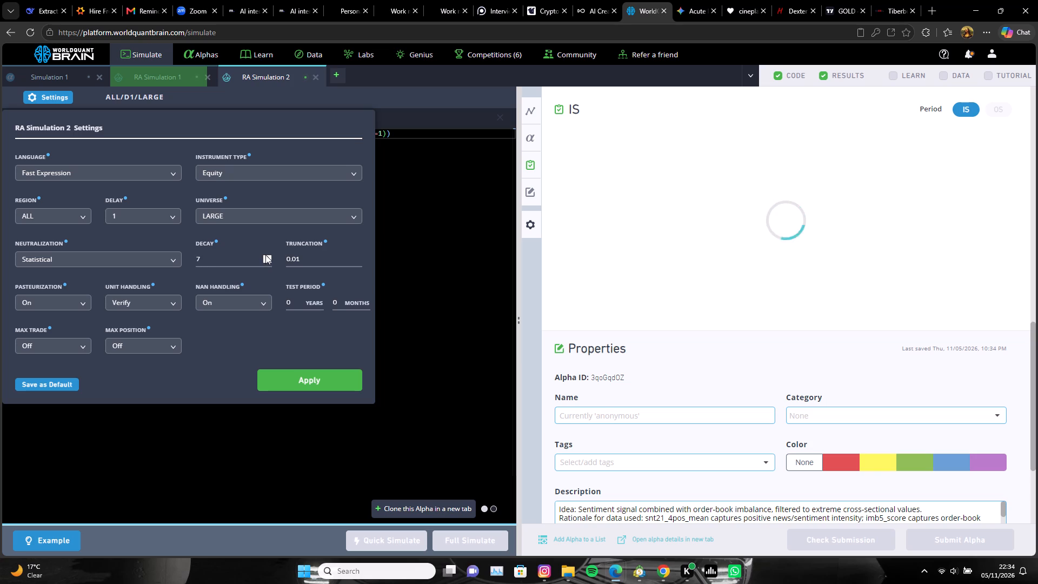
left_click(265, 255)
left_click(314, 380)
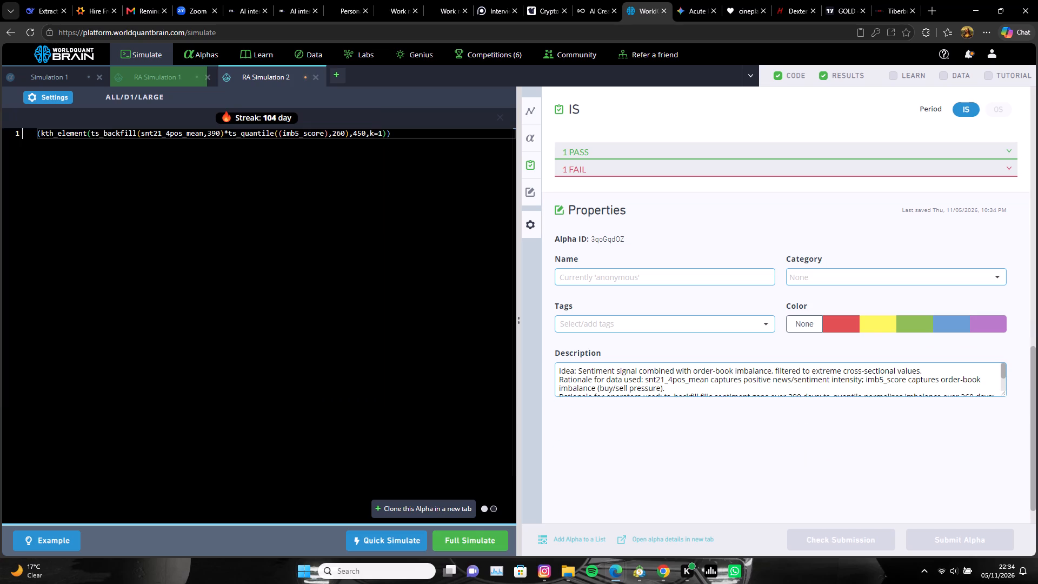
left_click(596, 169)
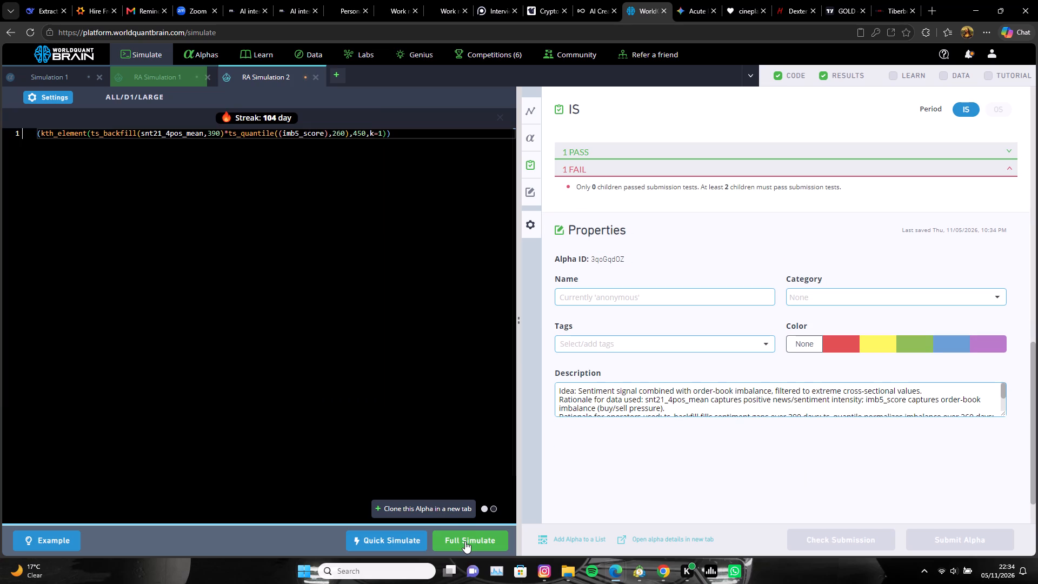
left_click(465, 542)
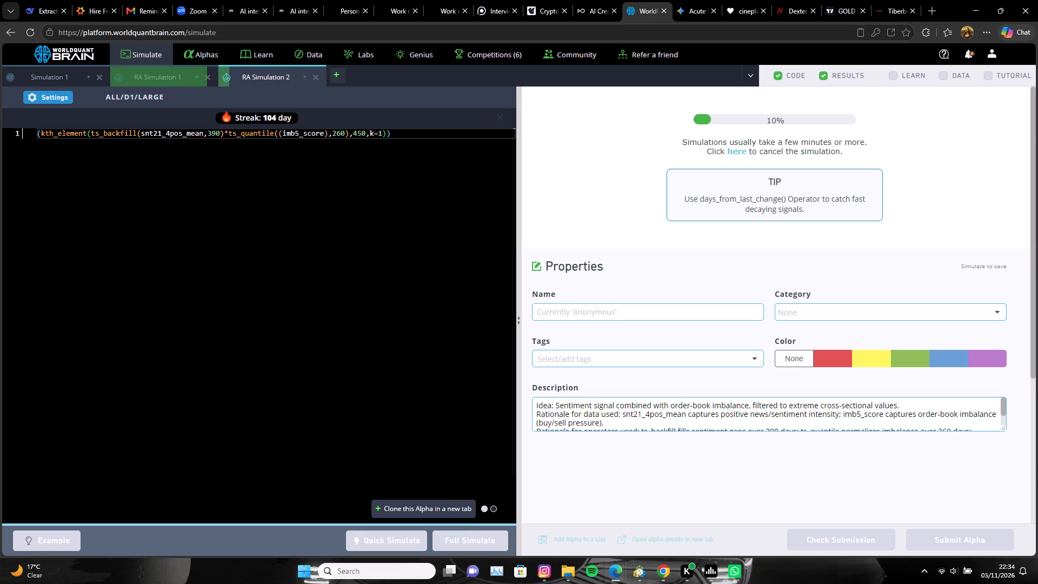
Set the decay to 4 in the RA Simulation 1 settings.
left_click(182, 73)
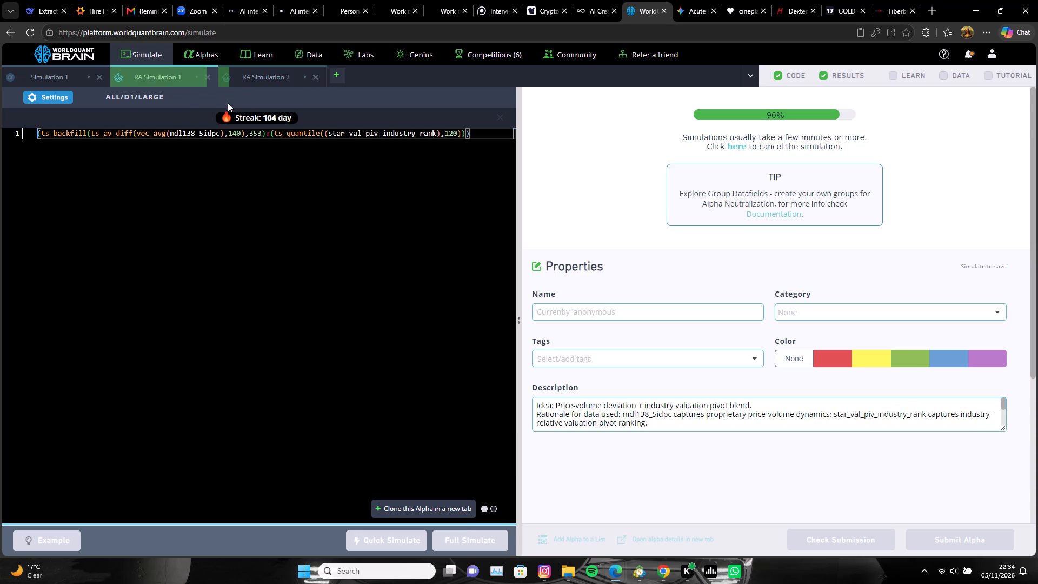
left_click(51, 94)
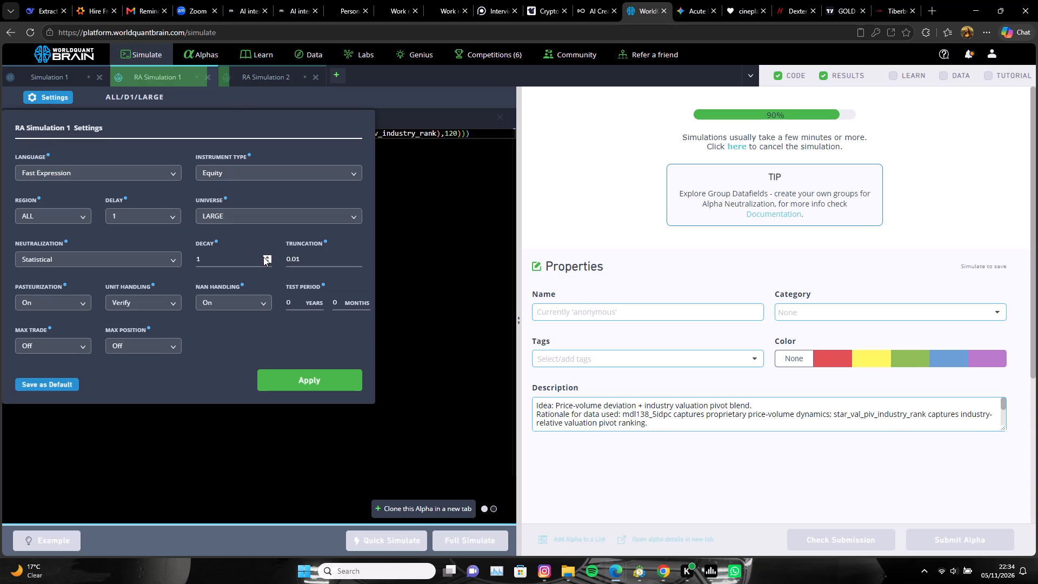
left_click(263, 257)
left_click(263, 257)
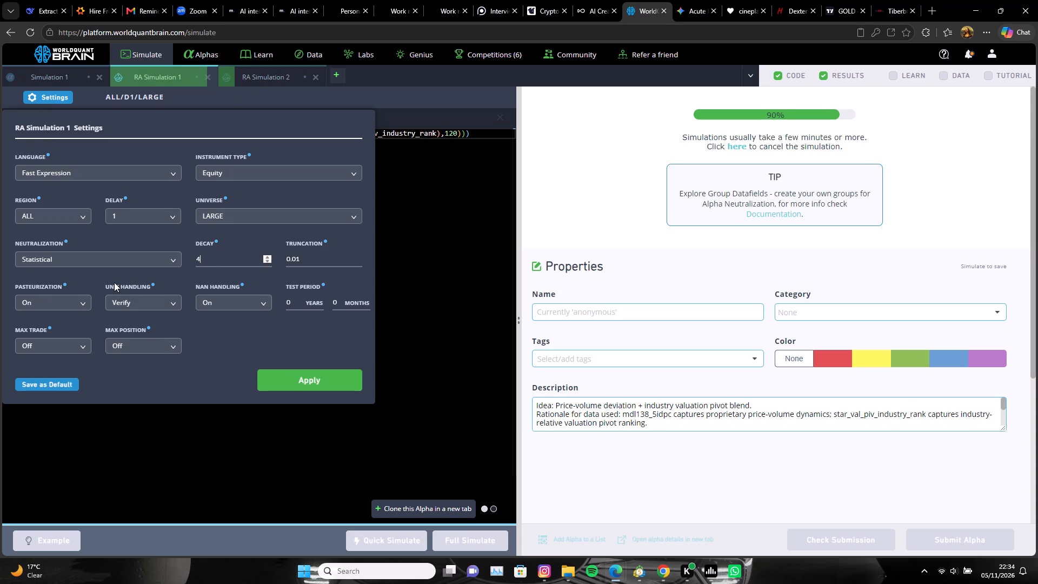
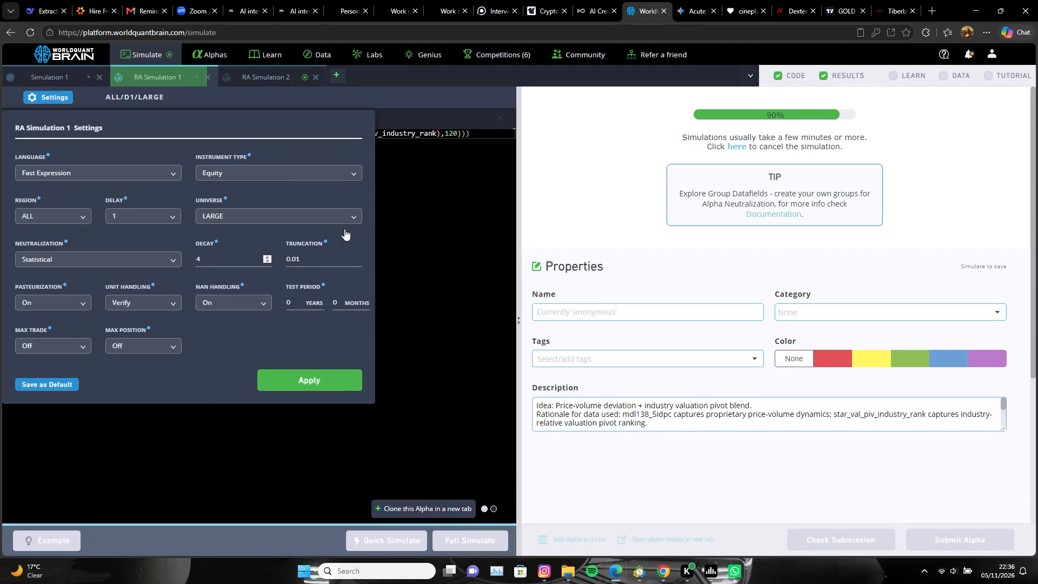
Apply the RA Simulation 1 settings with the decay of 4.
left_click(310, 375)
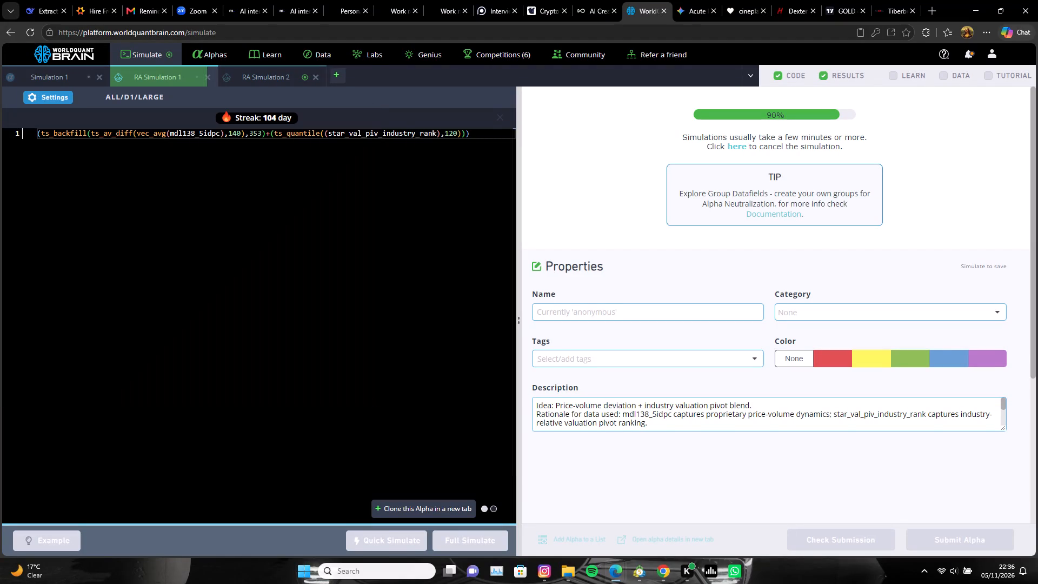
Run the submission check on the RA Simulation 2 alpha and look over its regional child alphas.
left_click(256, 76)
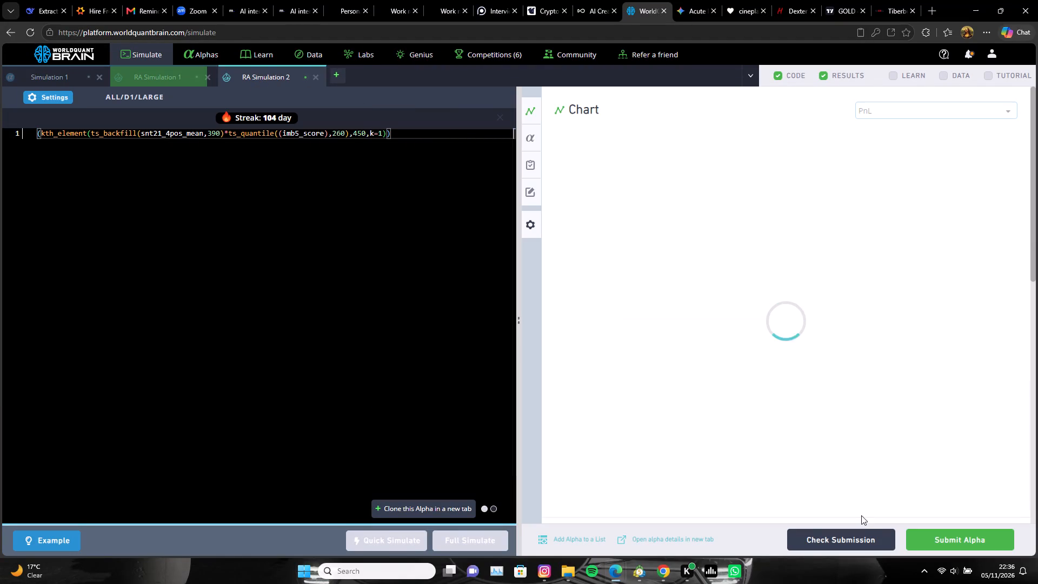
left_click(861, 526)
left_click(861, 532)
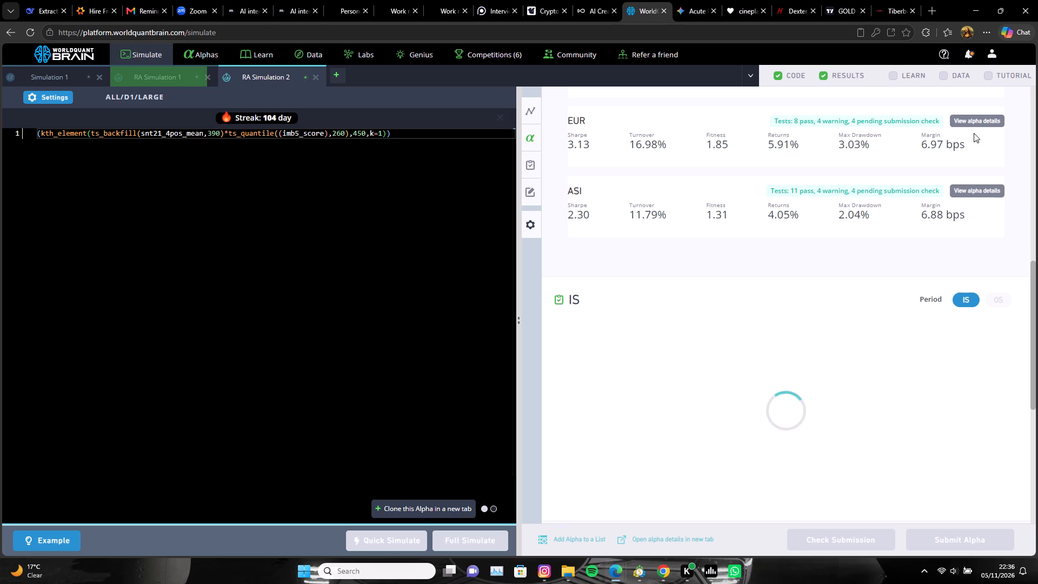
left_click_drag(976, 123, 928, 255)
scroll(869, 266, "up", 3)
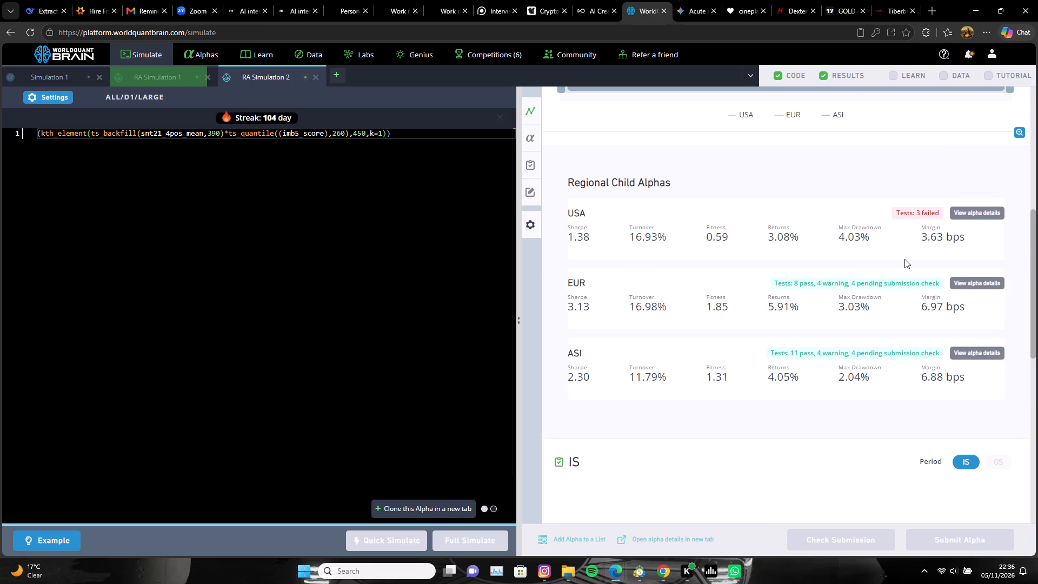
scroll(904, 262, "down", 9)
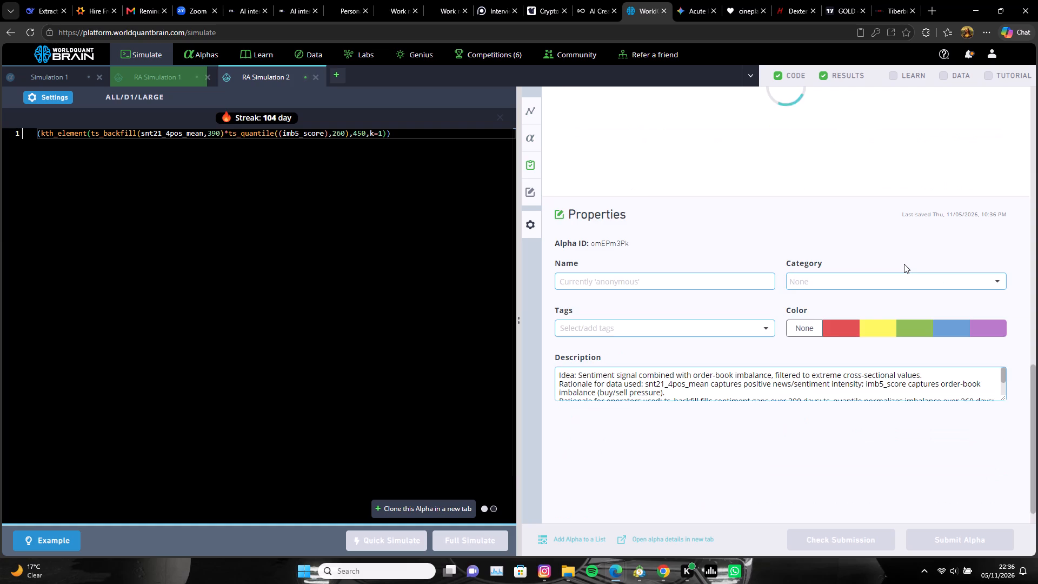
scroll(904, 264, "up", 5)
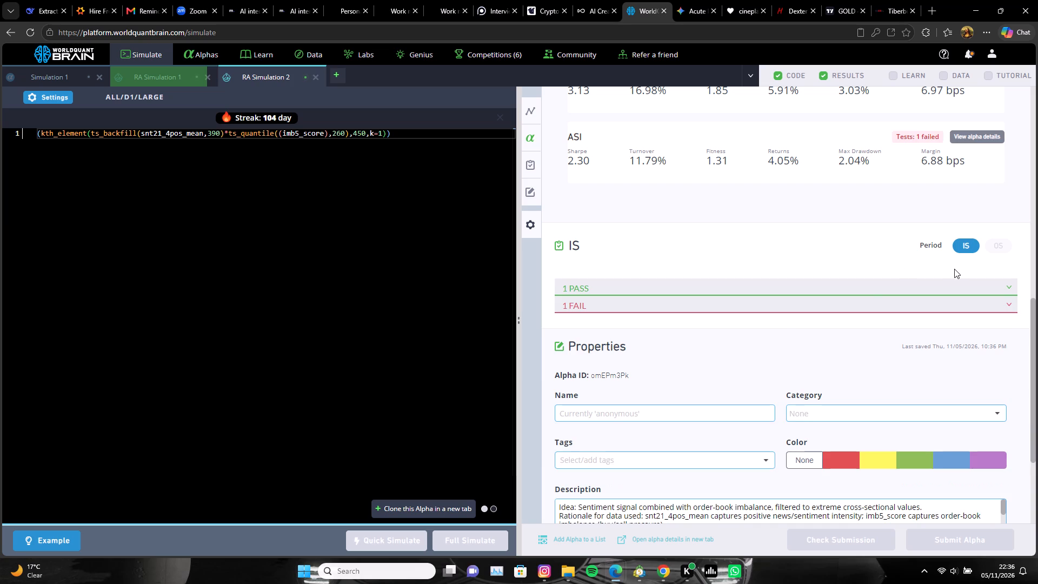
Mute the computer's sound and lower its volume level to near the minimum.
left_click(957, 583)
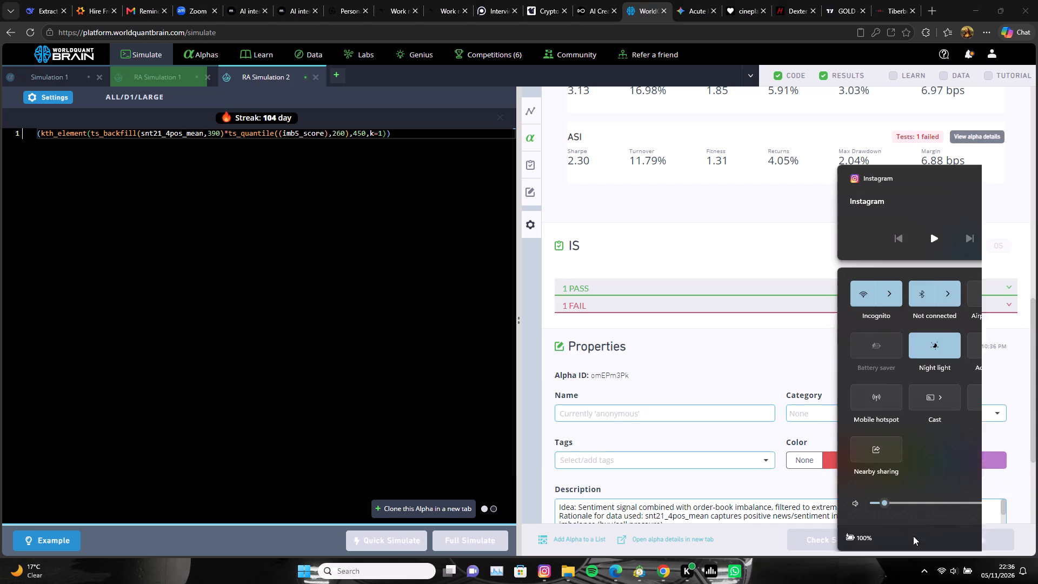
left_click(854, 500)
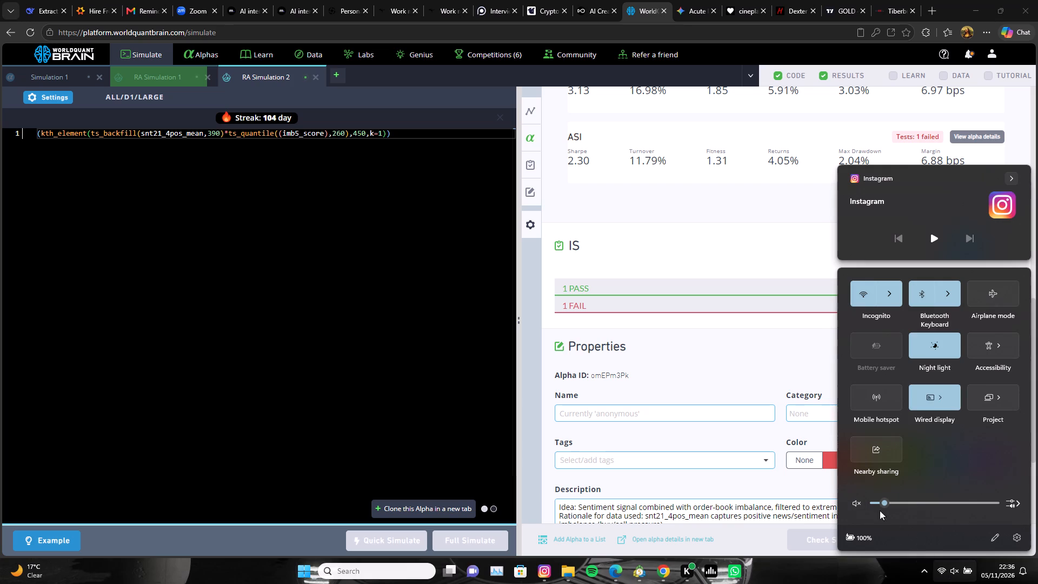
left_click_drag(882, 501, 857, 504)
left_click(944, 570)
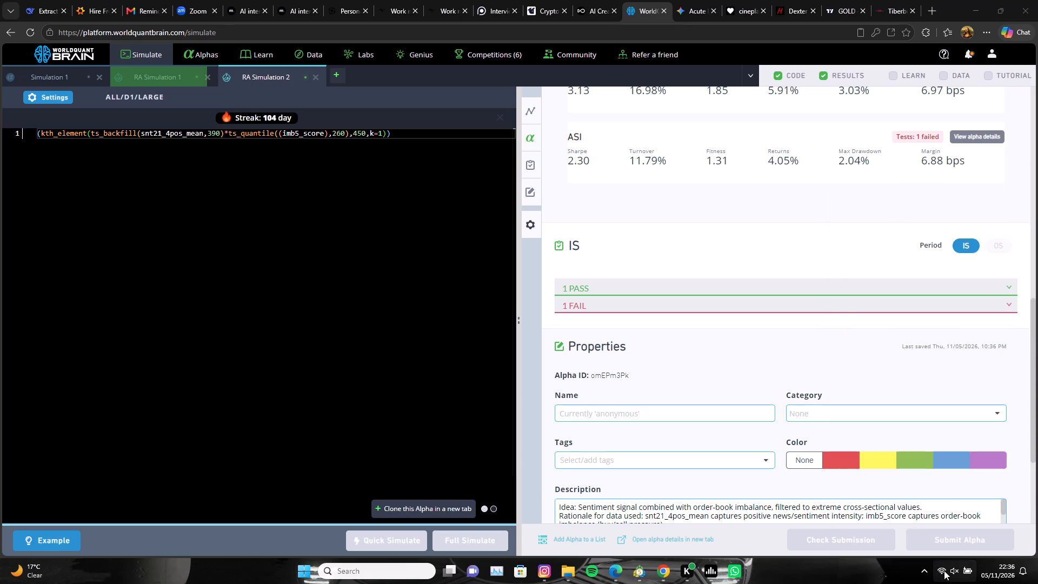
Examine RA Simulation 2's failed and passed IS checks, its PnL chart and the test results of its regional child alphas.
left_click(659, 306)
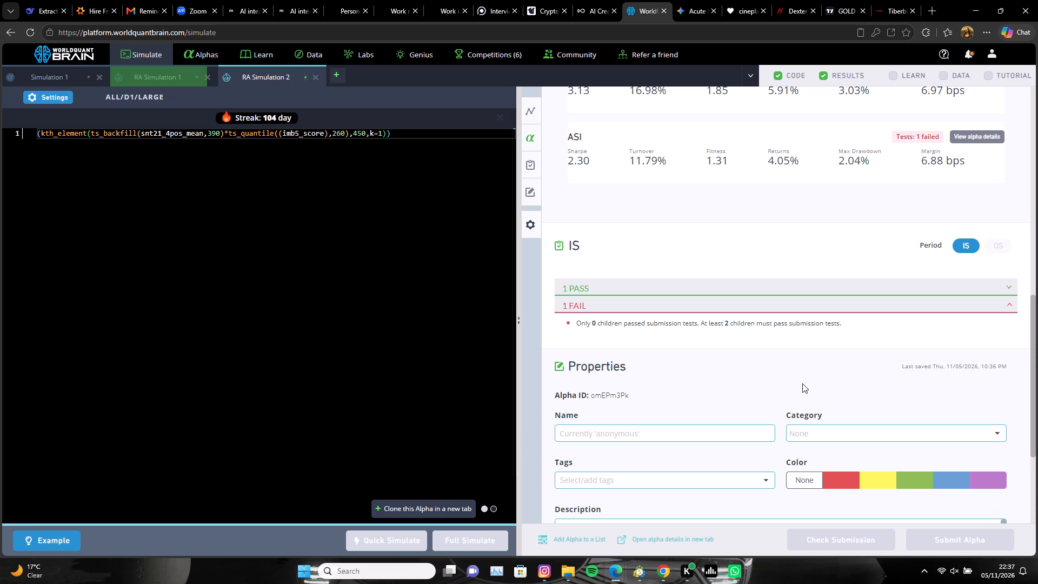
scroll(802, 383, "up", 5)
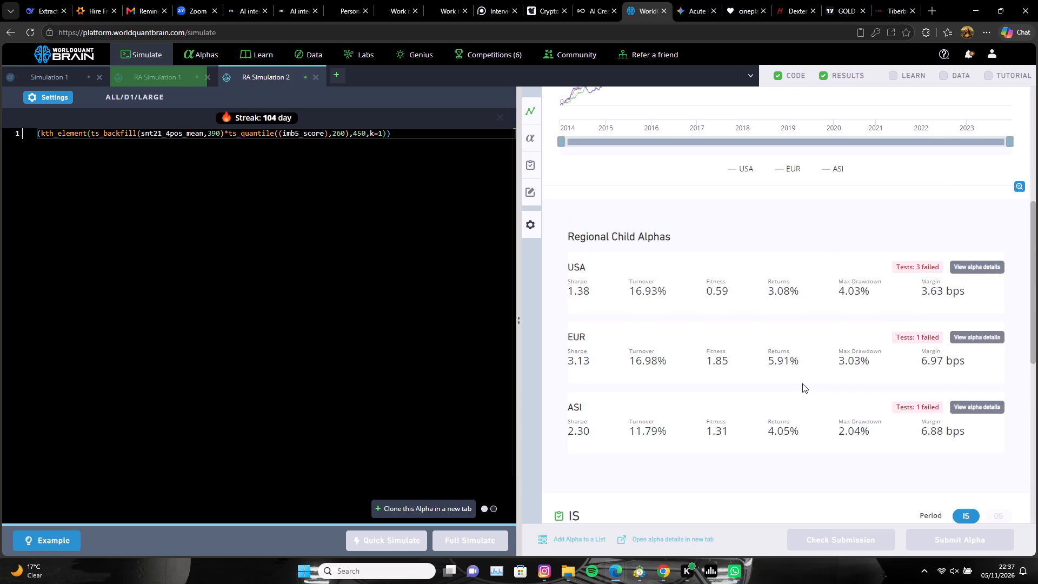
scroll(802, 383, "up", 1)
scroll(803, 384, "down", 4)
scroll(828, 383, "up", 9)
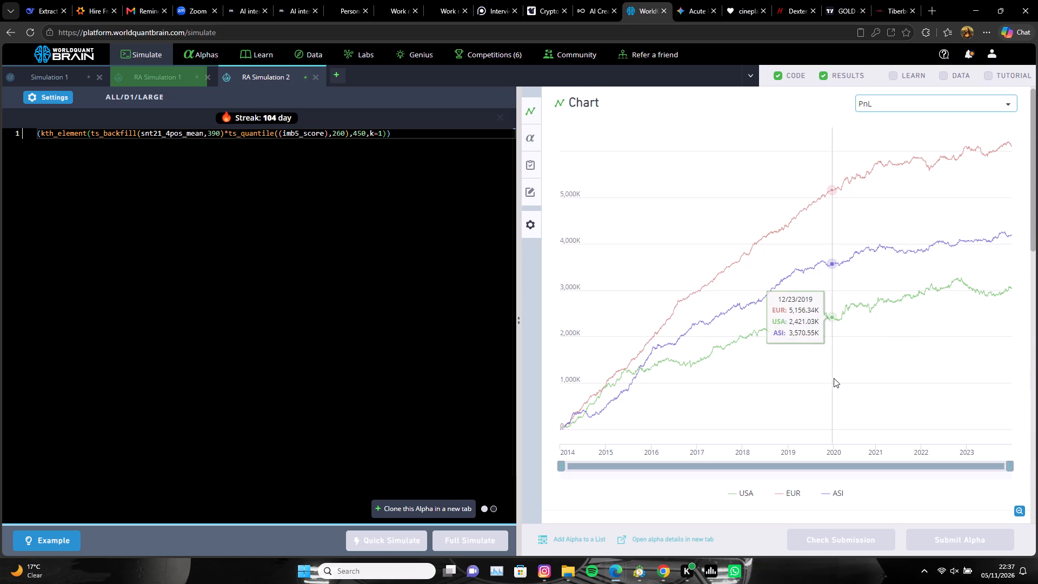
scroll(869, 346, "down", 3)
scroll(760, 376, "down", 5)
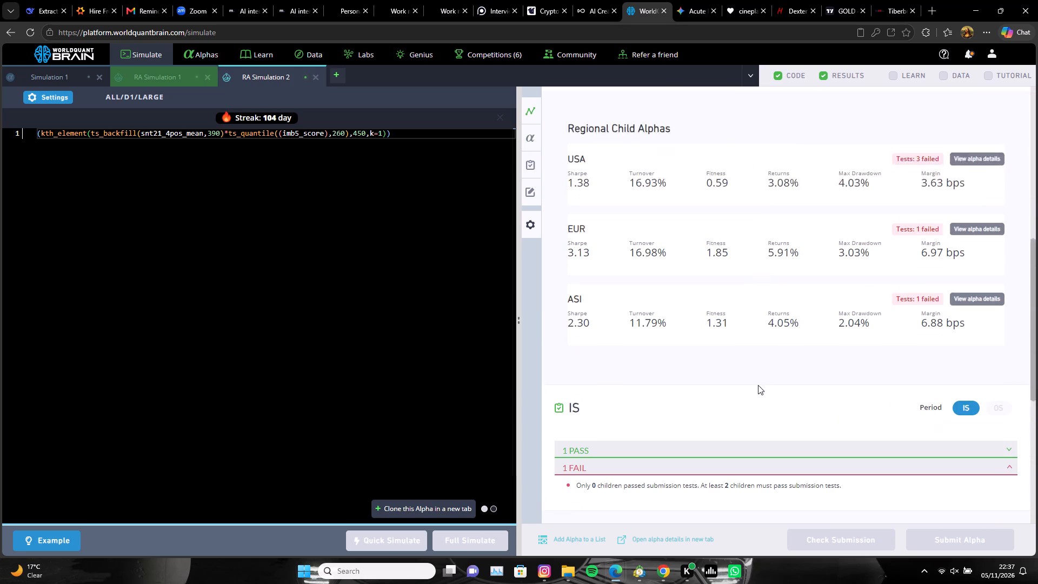
scroll(758, 385, "down", 3)
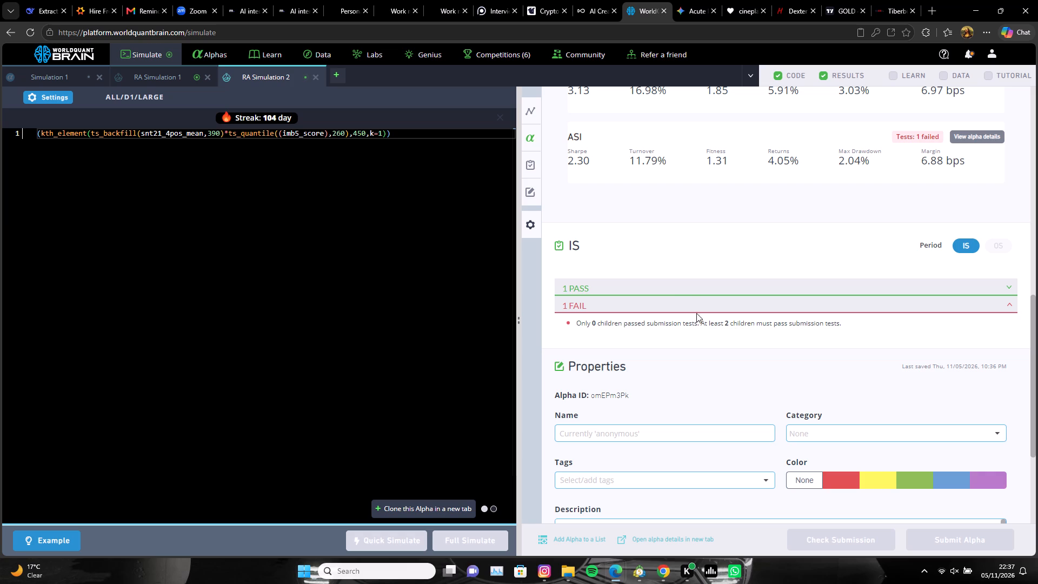
left_click(694, 303)
left_click(693, 304)
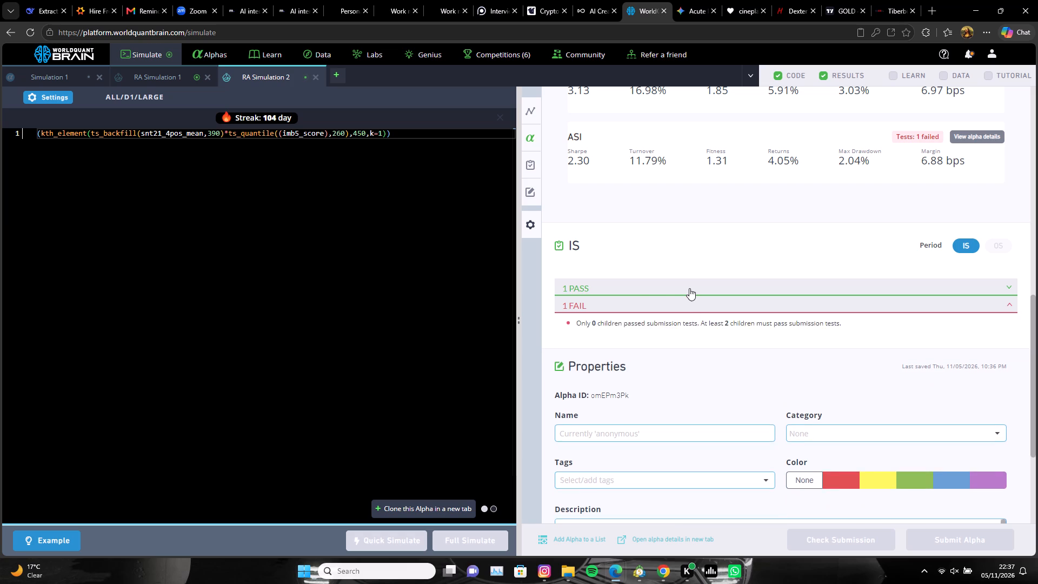
left_click(689, 288)
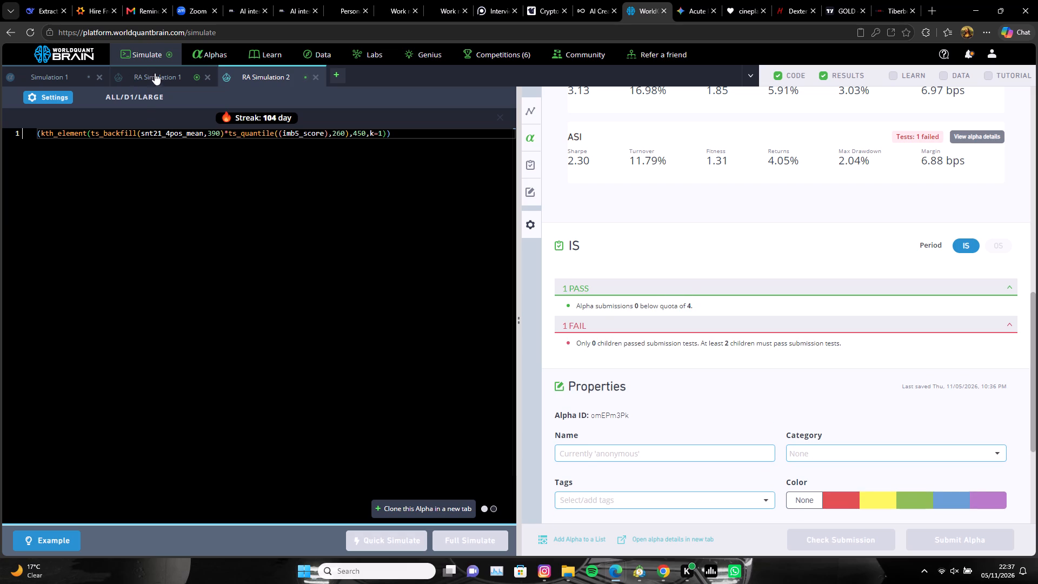
Open the ASI child alpha's details from RA Simulation 1 and review its simulation settings and yearly IS summary.
left_click(157, 77)
left_click(626, 104)
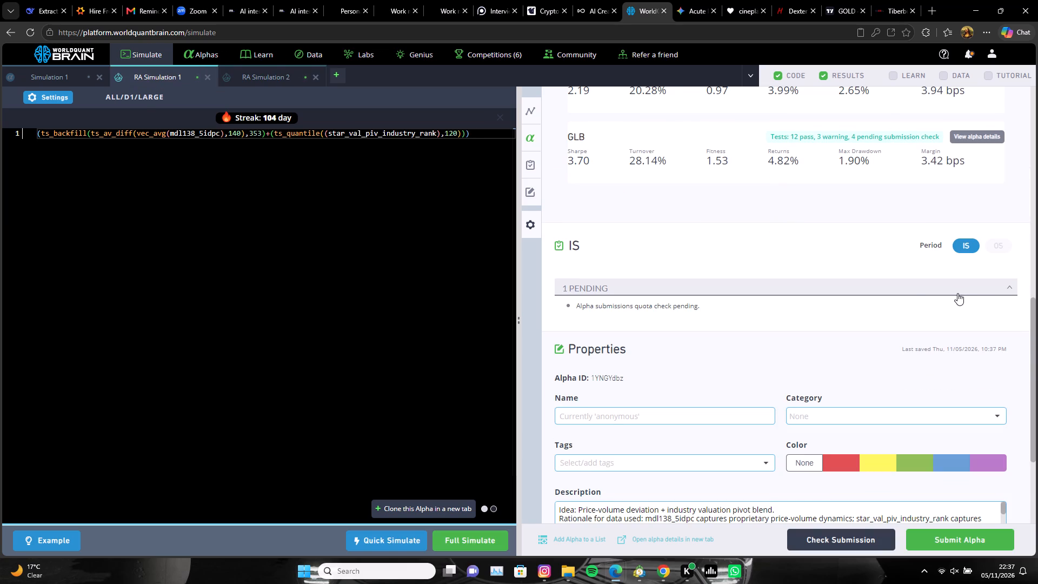
scroll(957, 293, "up", 5)
left_click(987, 334)
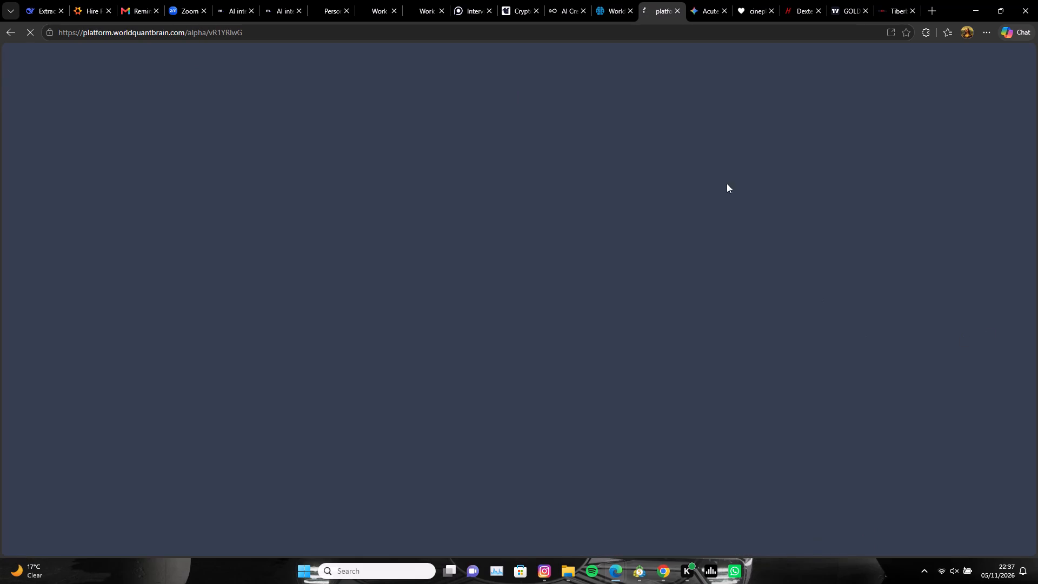
left_click(602, 0)
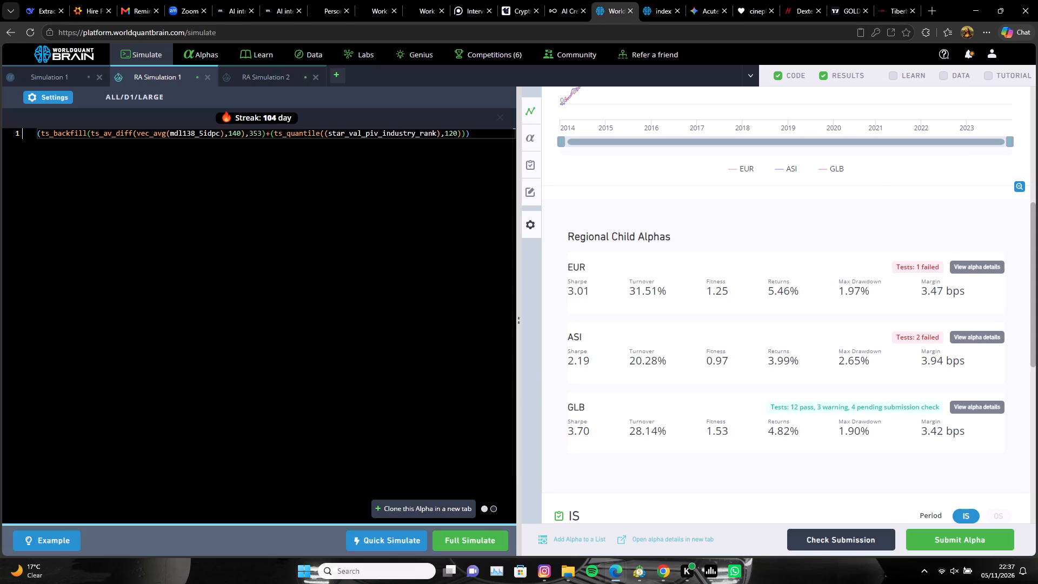
left_click(662, 0)
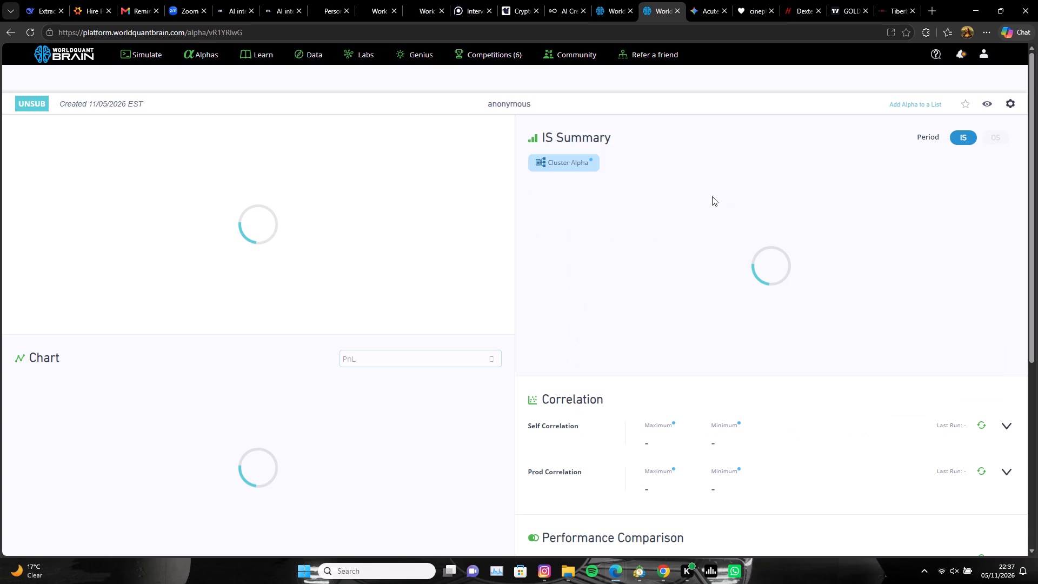
scroll(428, 237, "down", 12)
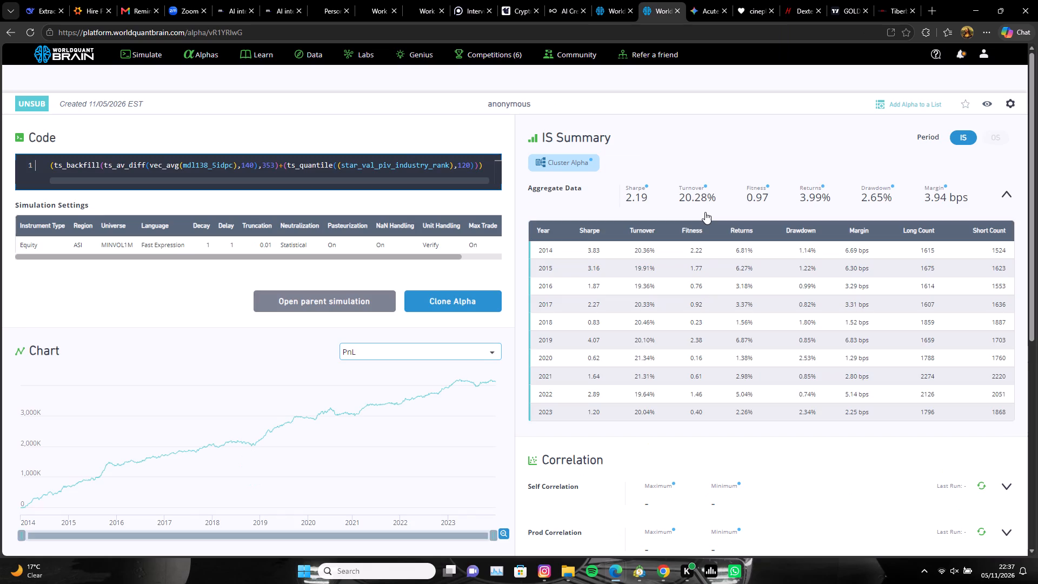
scroll(705, 212, "down", 2)
left_click(322, 315)
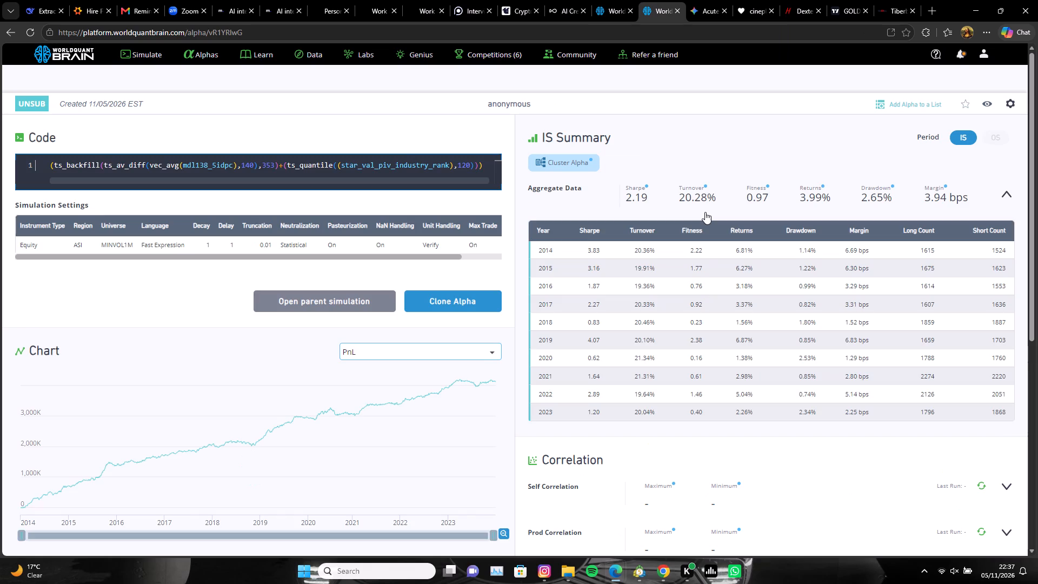